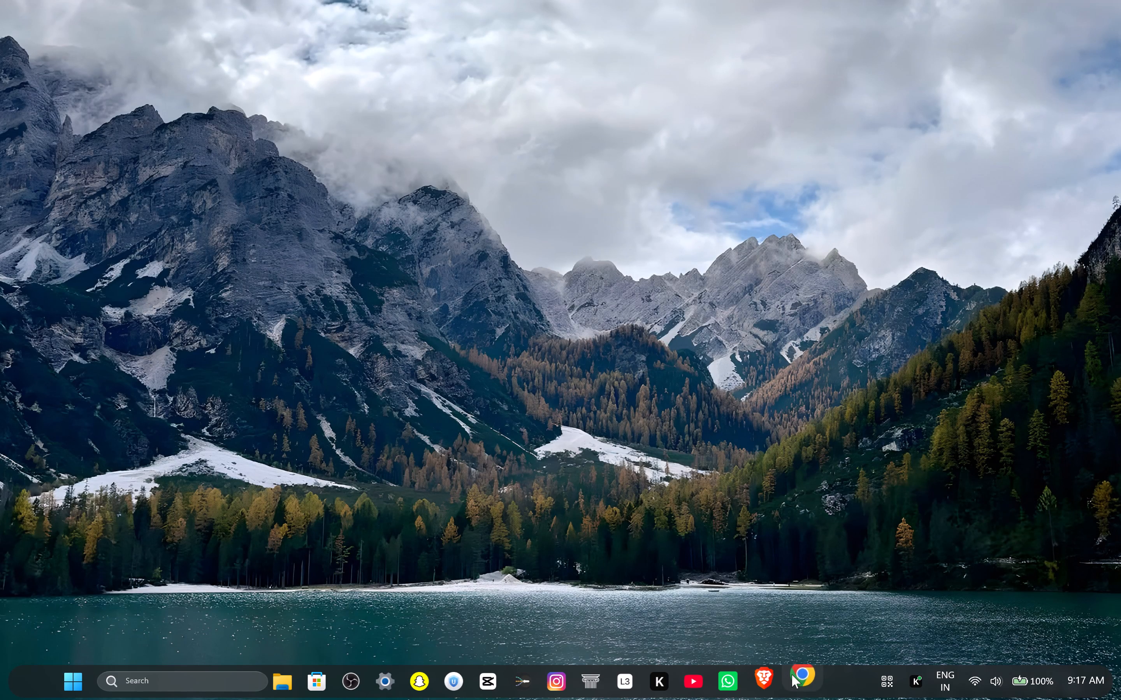
Open Google Chrome with the first listed user profile.
left_click(792, 674)
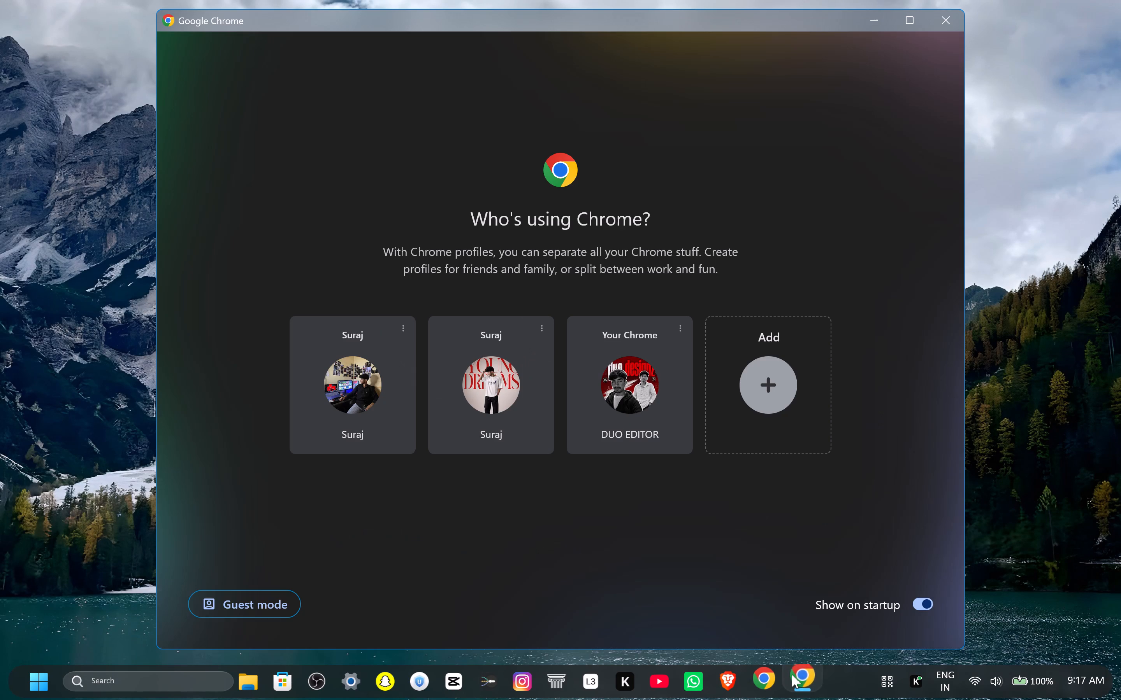
left_click(394, 401)
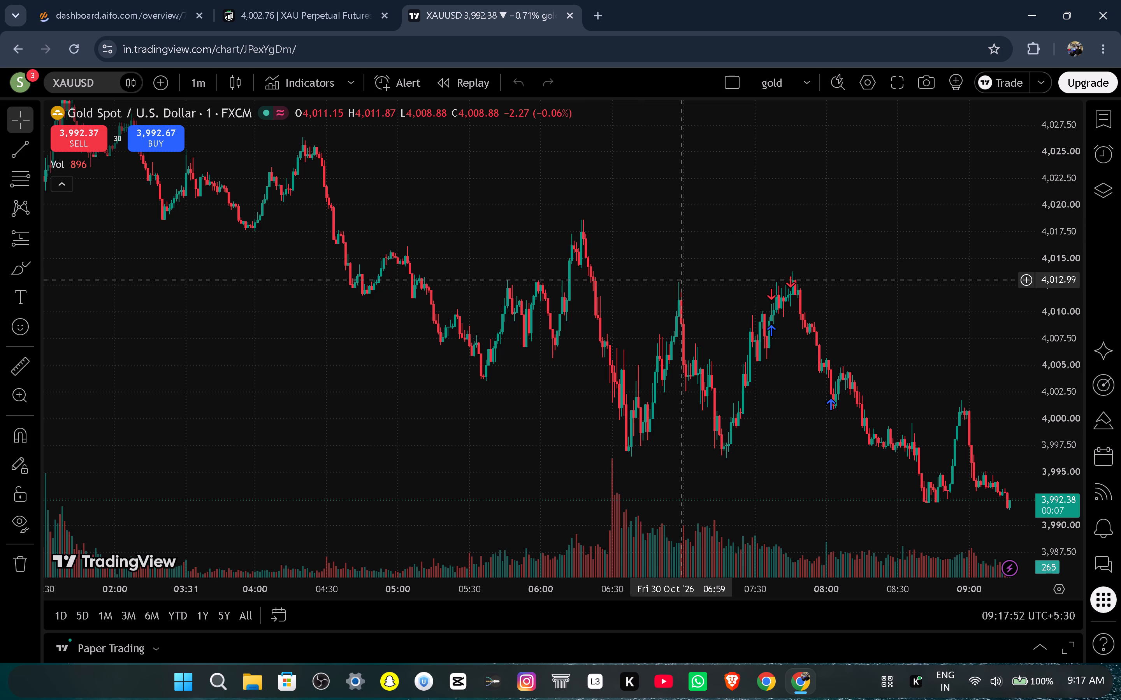
Reload the TradingView page showing the one-minute XAUUSD gold chart.
left_click_drag(682, 280, 455, 199)
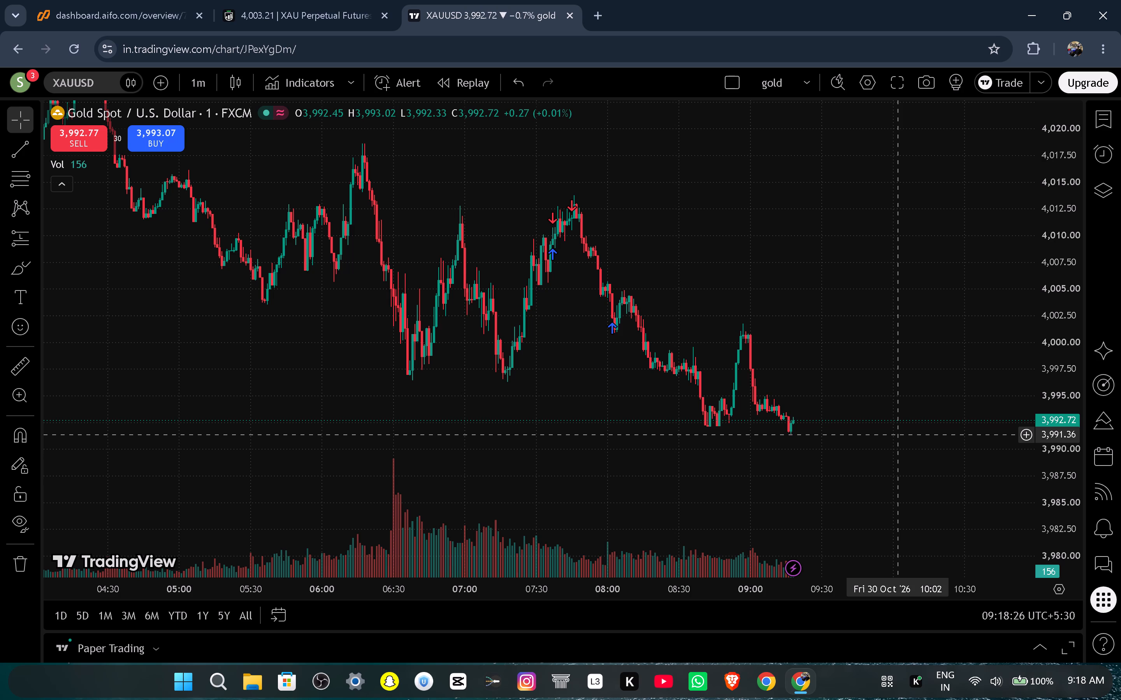
left_click(79, 49)
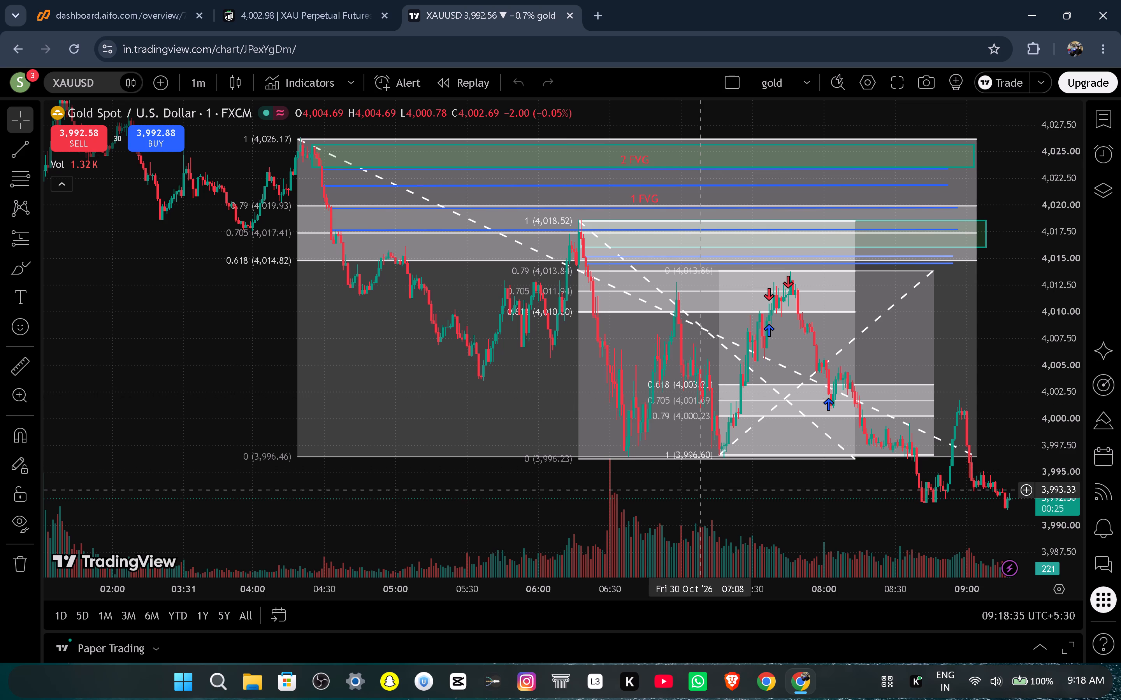
left_click_drag(700, 491, 492, 423)
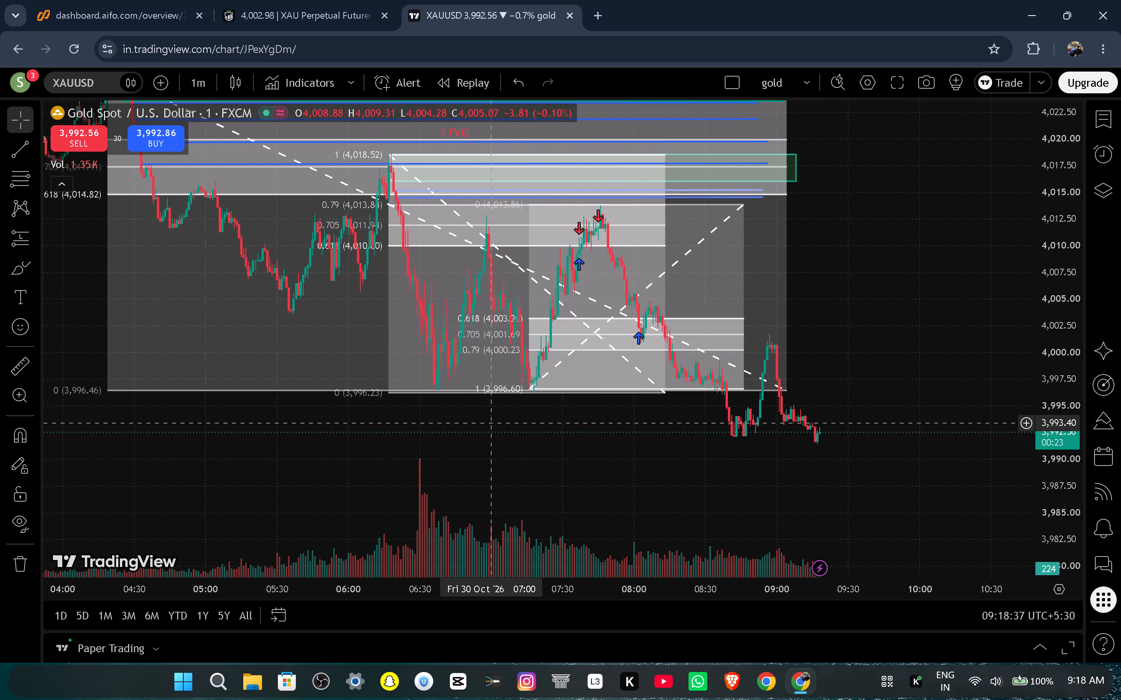
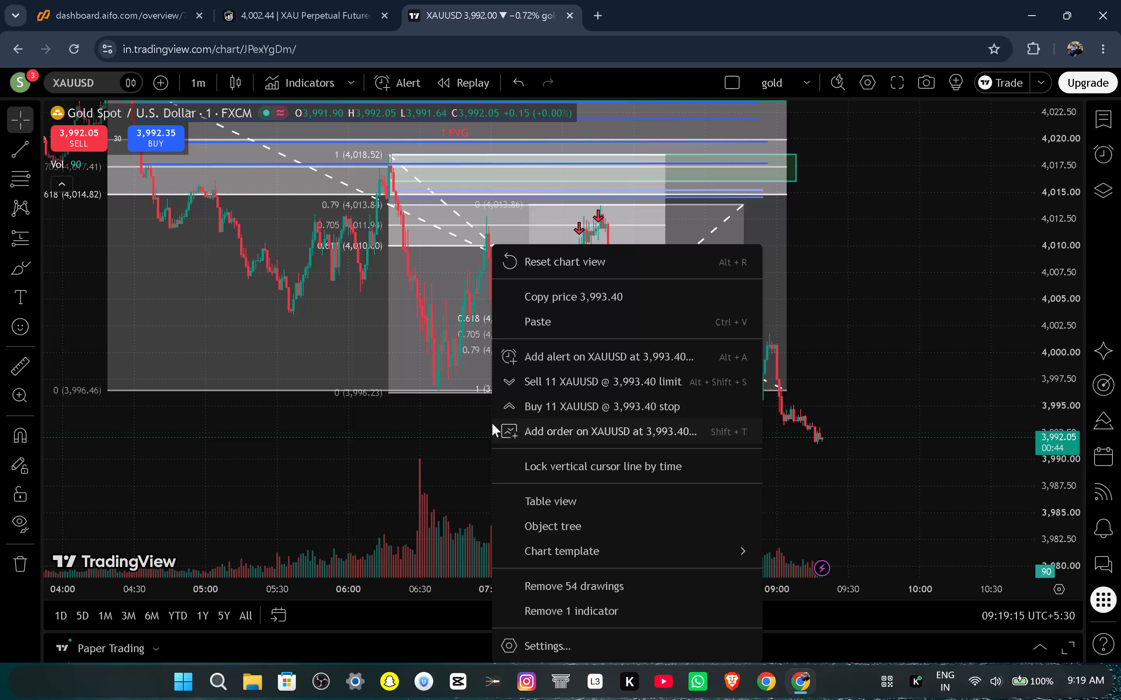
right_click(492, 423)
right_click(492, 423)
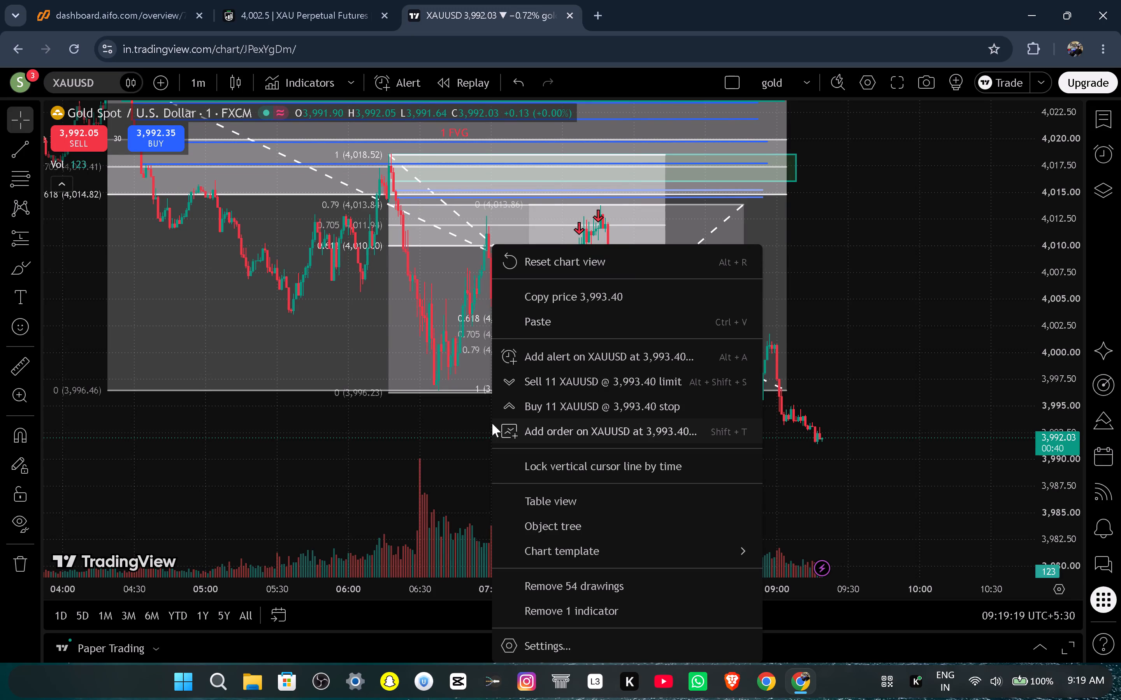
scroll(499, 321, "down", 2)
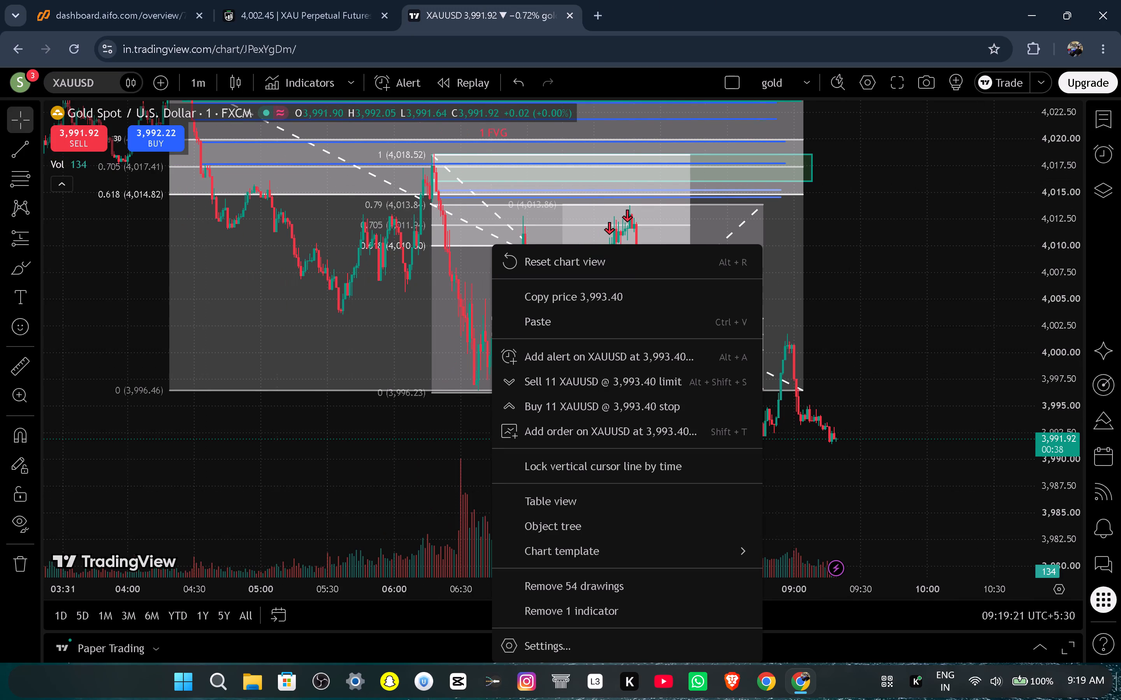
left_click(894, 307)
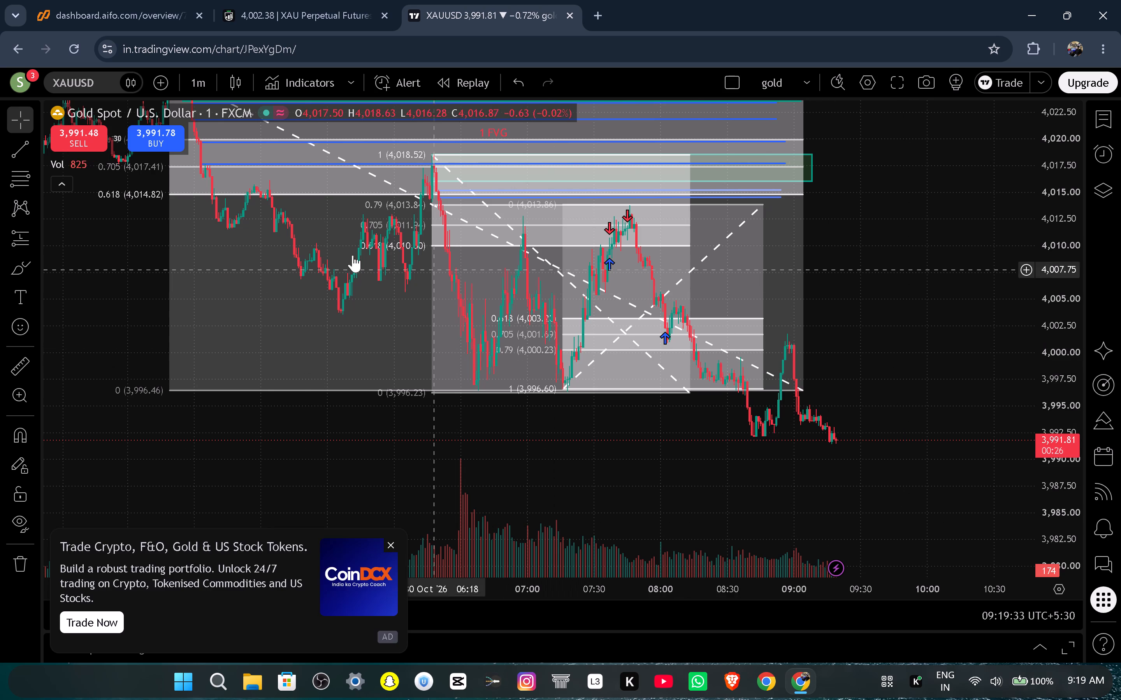
Draw a rectangle from the 07:44 swing high at about 4,014.08 down to about 4,011.46, extending to about 10:38.
left_click(19, 268)
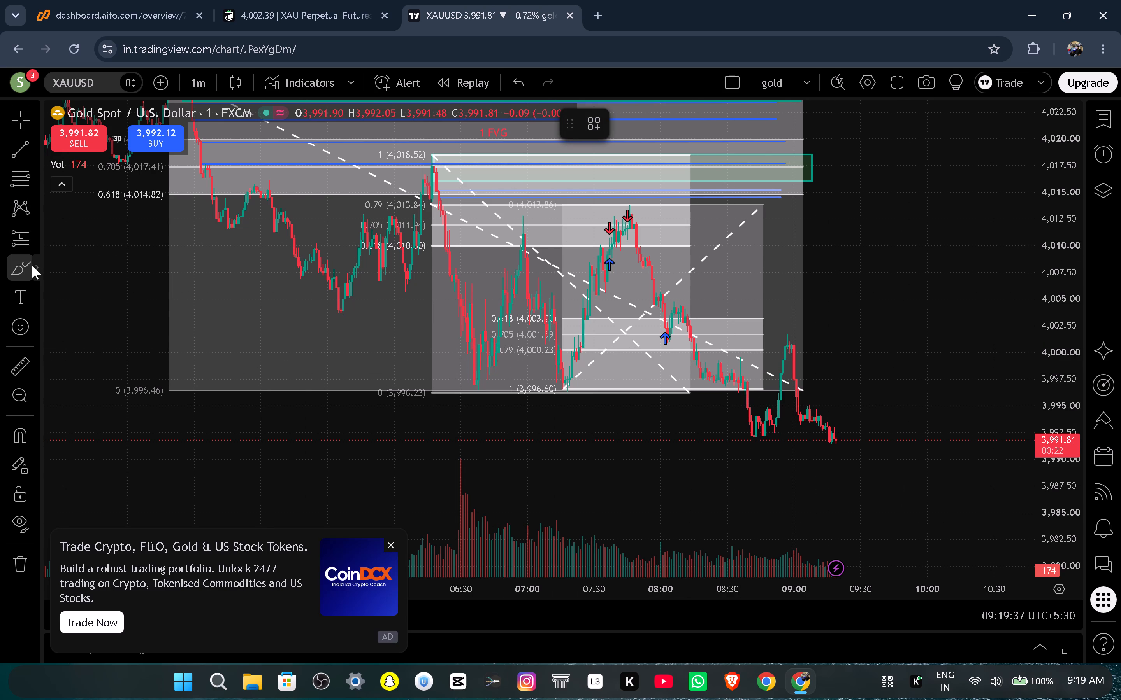
left_click(32, 265)
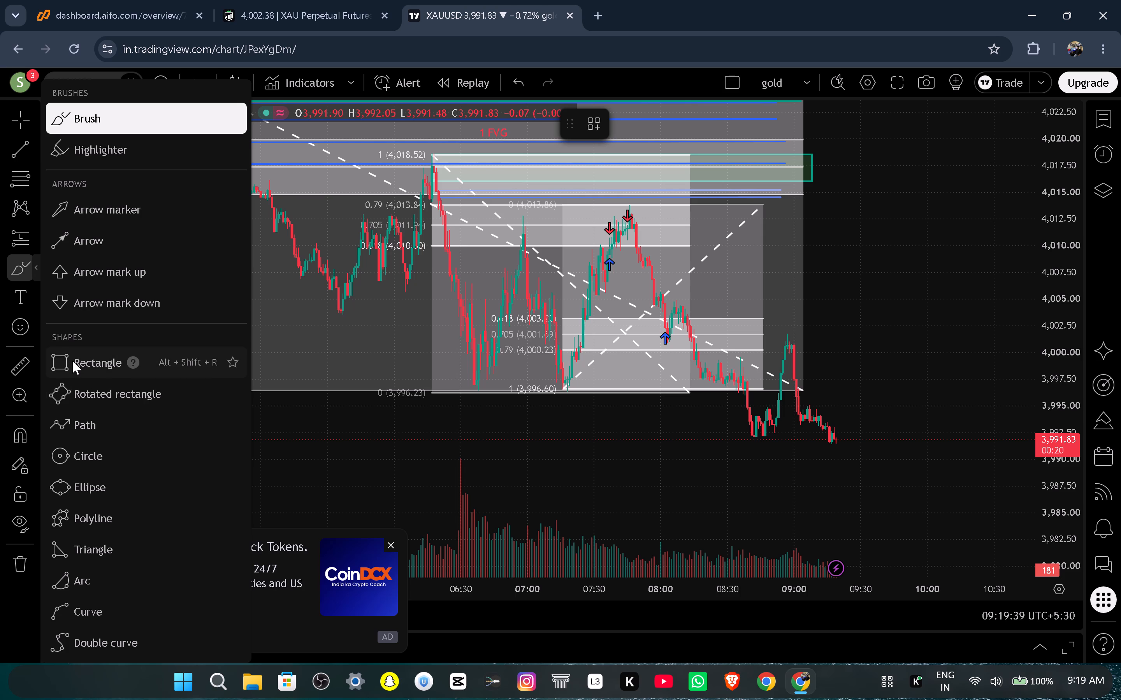
left_click_drag(70, 360, 69, 350)
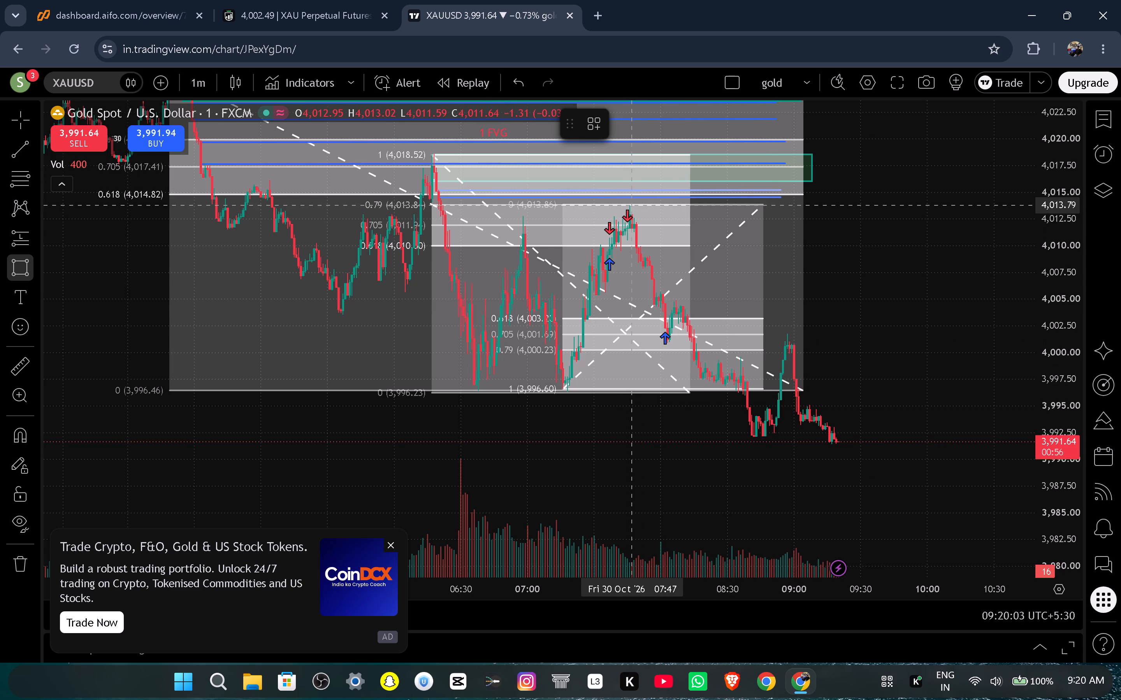
left_click_drag(626, 203, 643, 212)
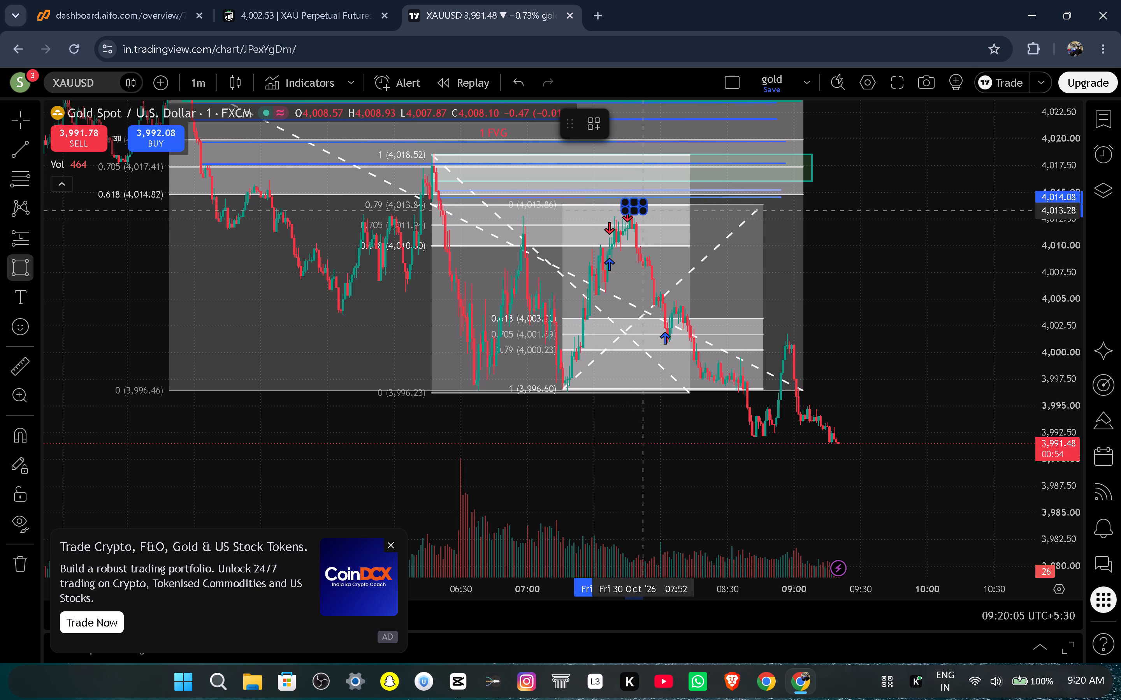
left_click_drag(643, 212, 935, 229)
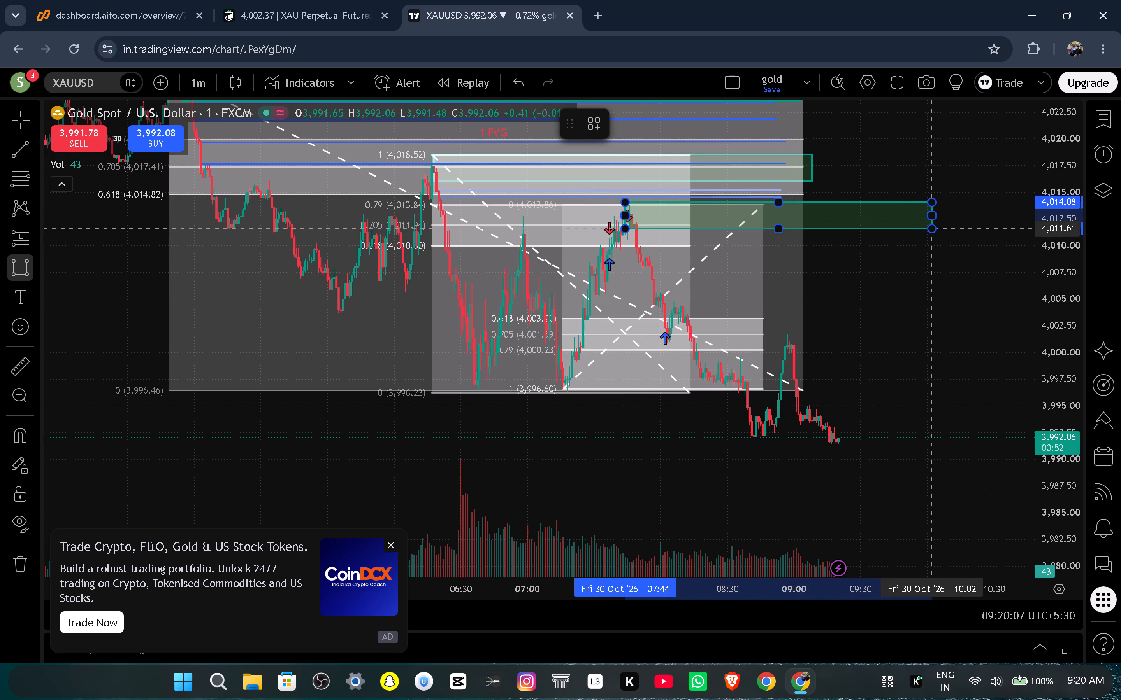
left_click_drag(935, 229, 1002, 231)
left_click(1002, 231)
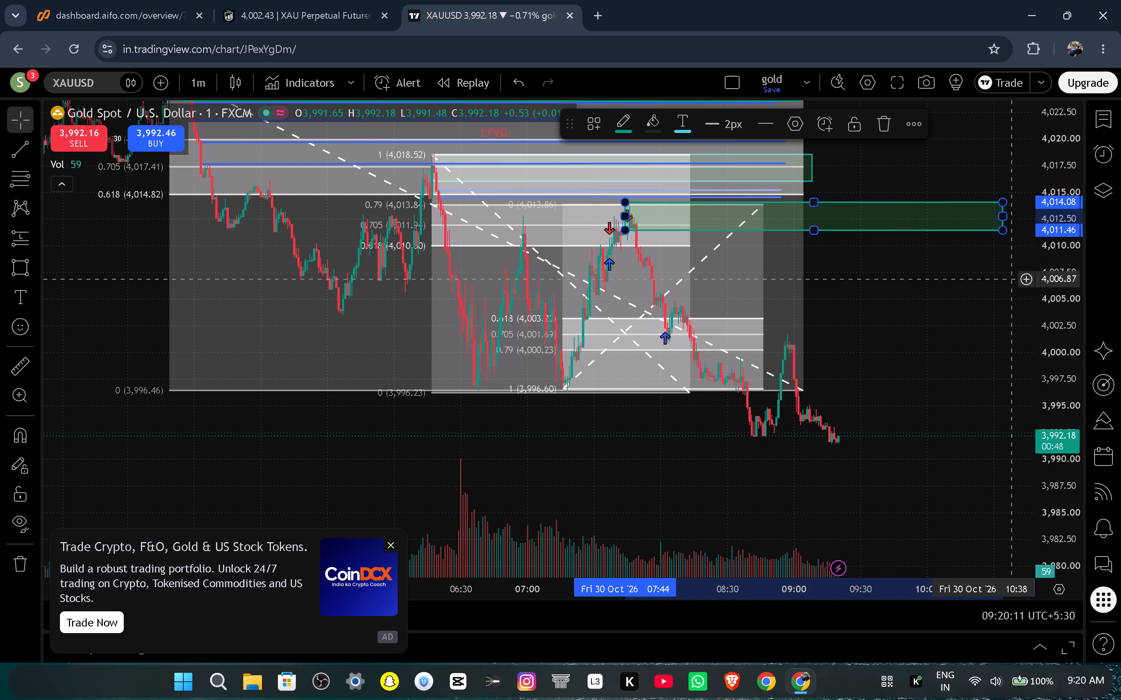
Adjust the new rectangle's upper starting corner to about 4,013.79 at 07:45.
left_click_drag(1000, 294, 880, 297)
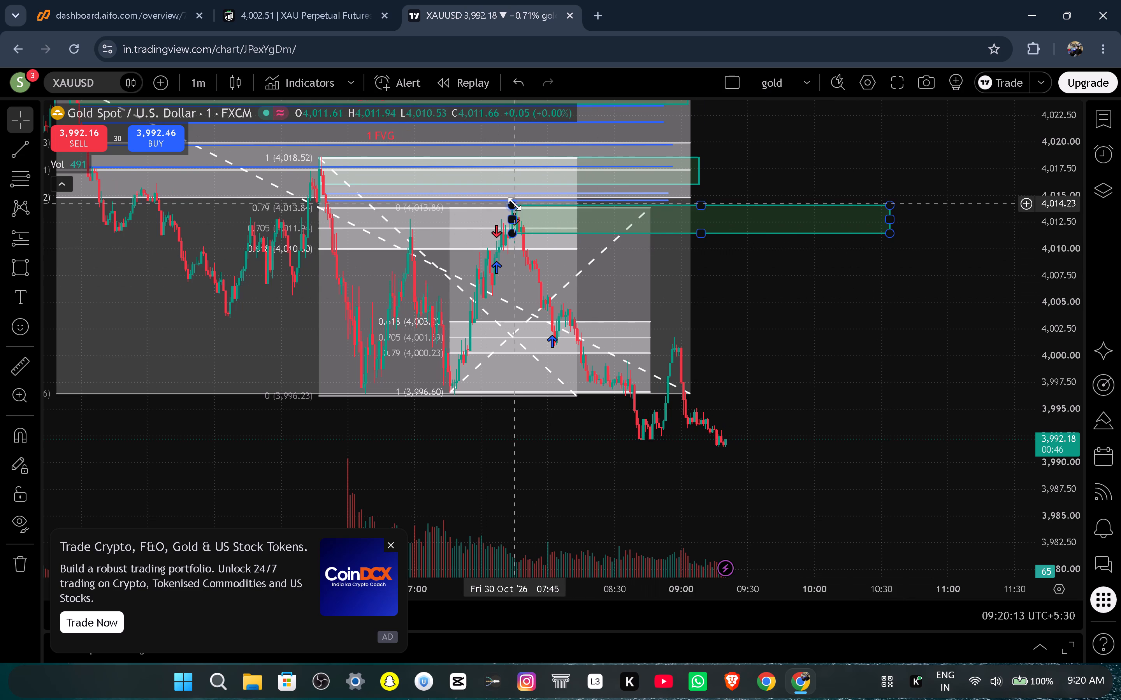
left_click_drag(511, 203, 532, 214)
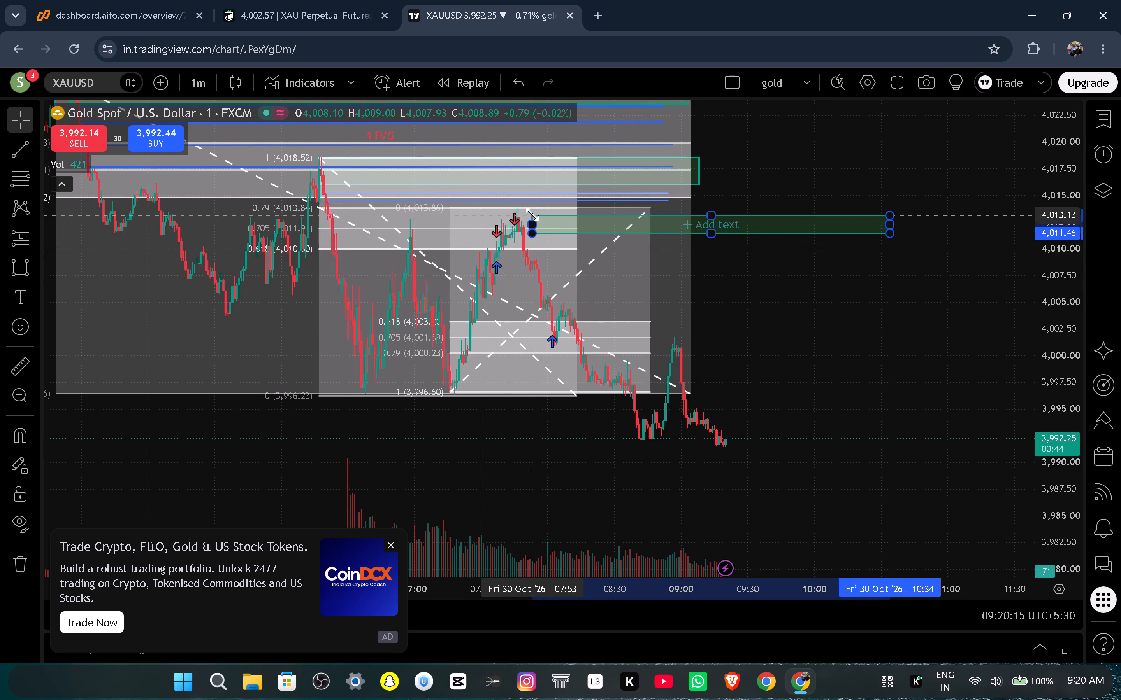
left_click_drag(532, 214, 515, 209)
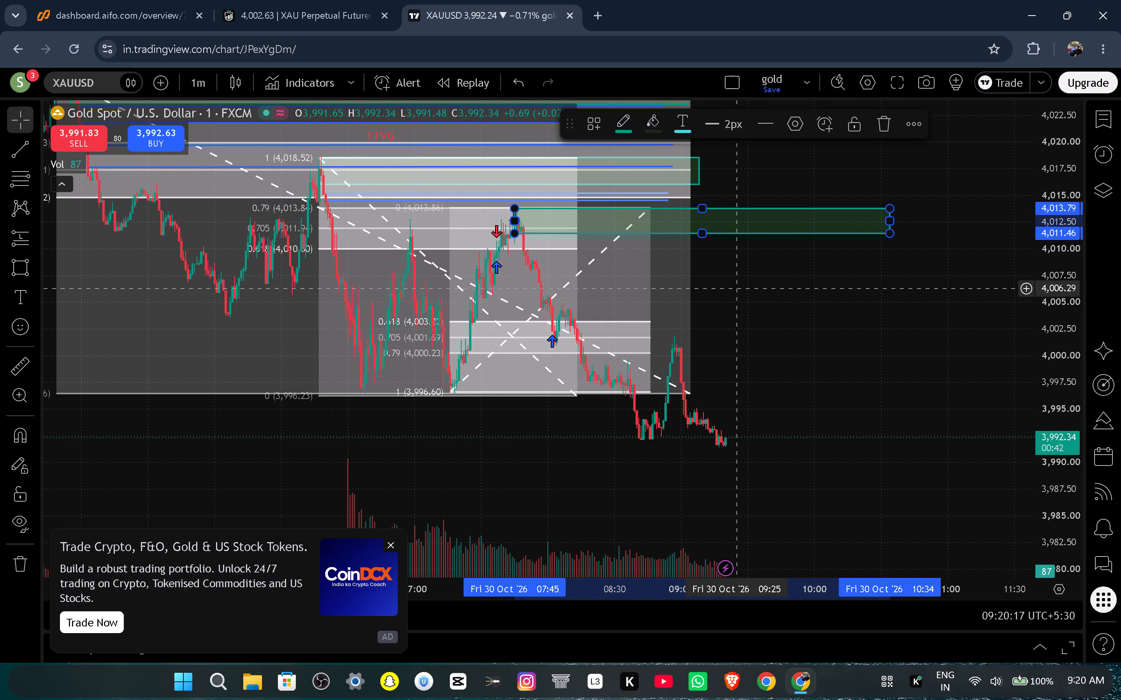
left_click(740, 290)
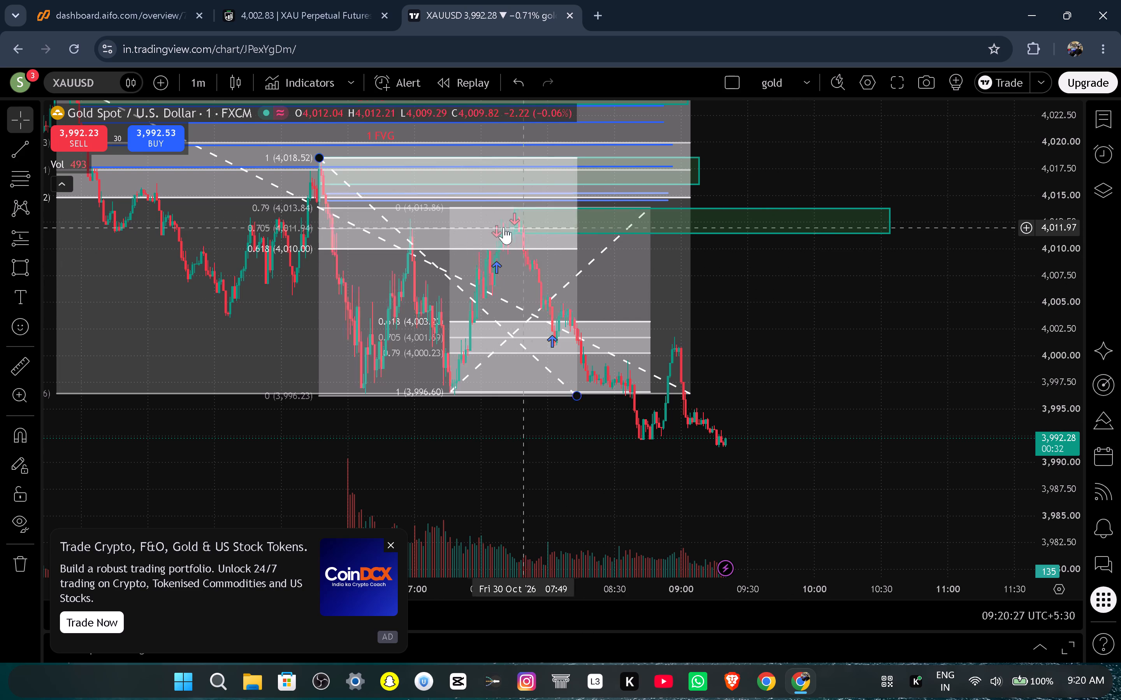
Draw a horizontal trend line along the new rectangle's lower edge at about 4,011.5, from 07:49 to 10:34.
left_click(23, 150)
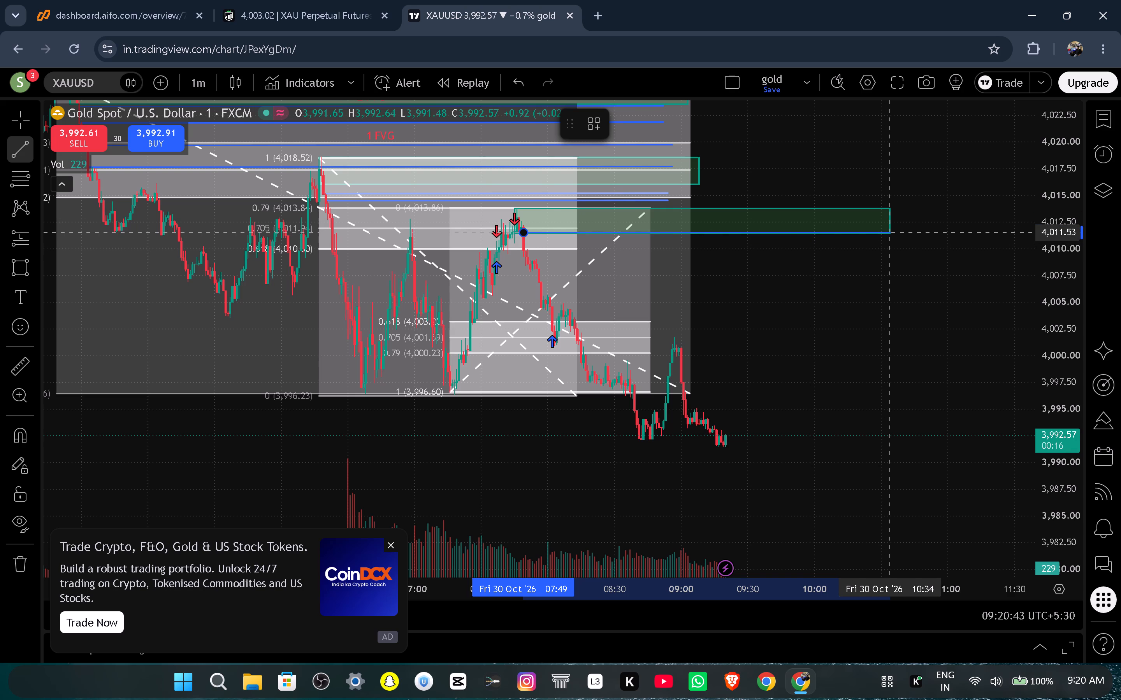
left_click(889, 233)
left_click(851, 260)
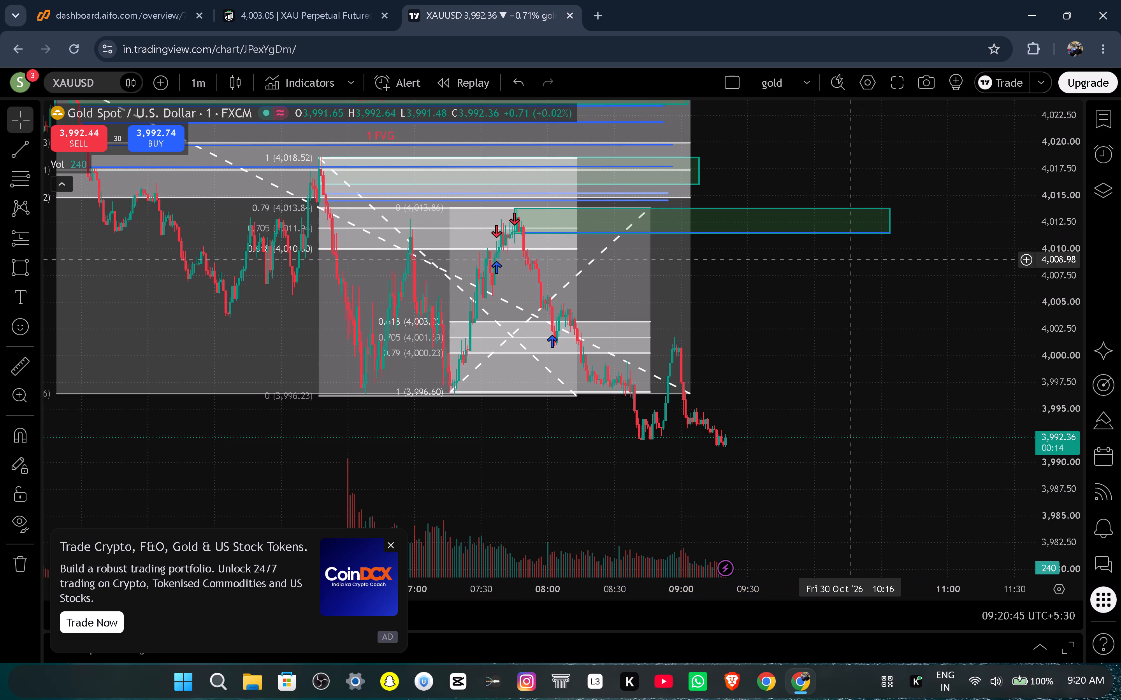
Duplicate the trend line on the rectangle's lower edge and place the copy just below it at about 4,010.
left_click(810, 232)
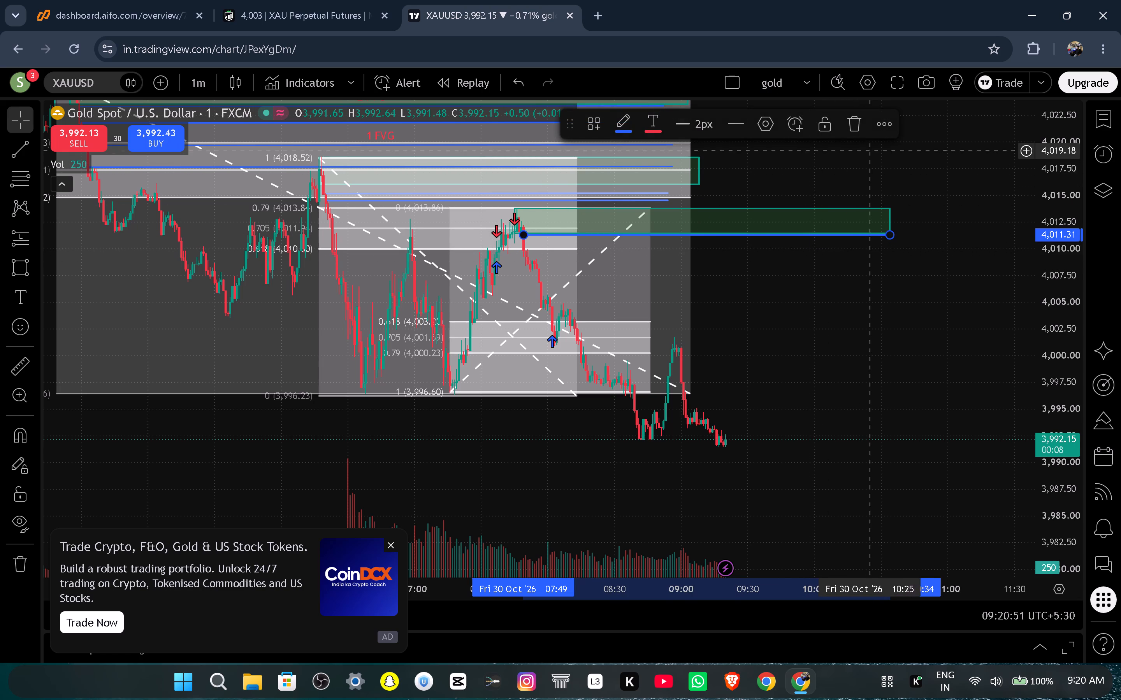
left_click(882, 123)
left_click(899, 210)
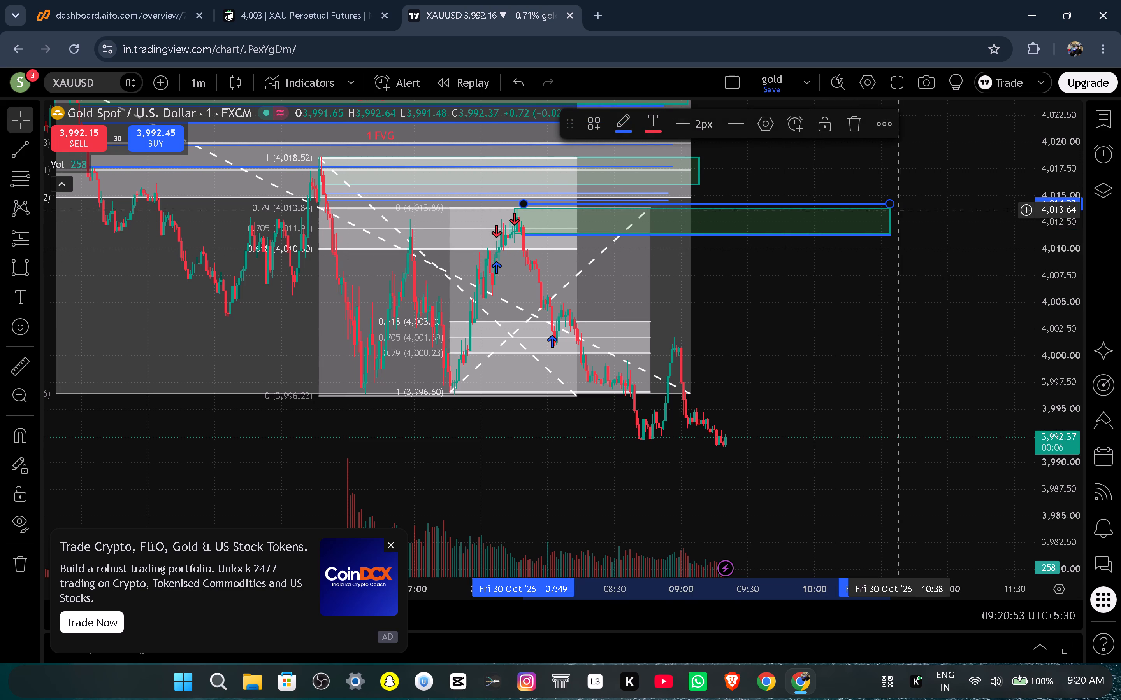
left_click_drag(801, 202, 794, 236)
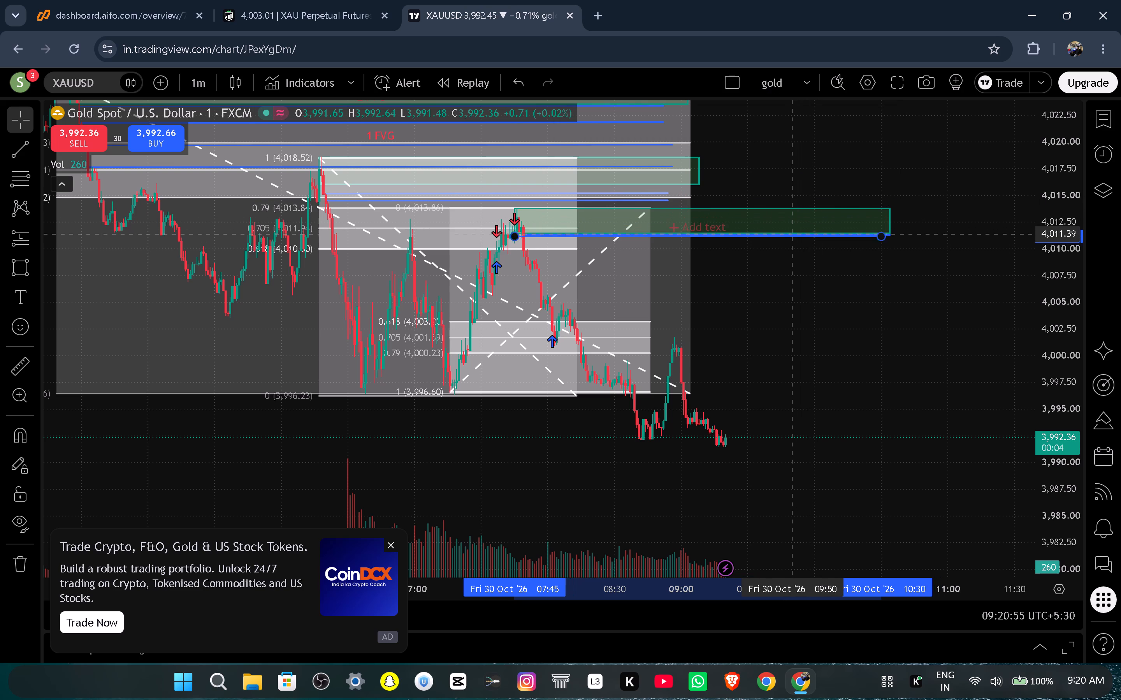
left_click_drag(794, 236, 802, 245)
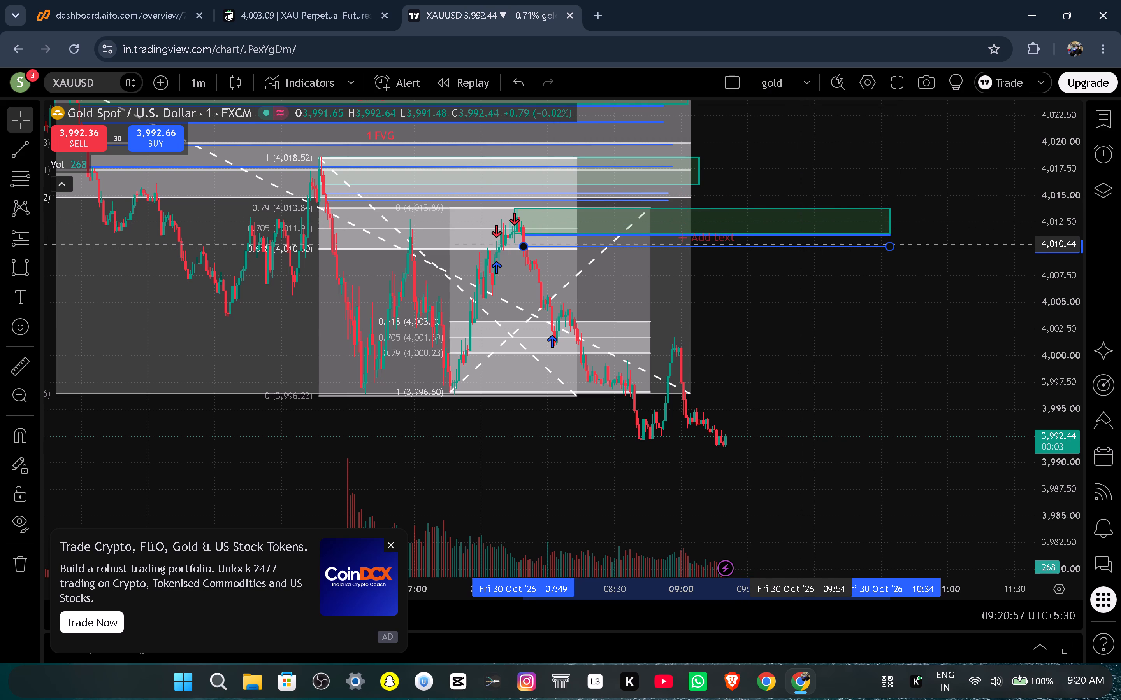
left_click_drag(802, 245, 802, 246)
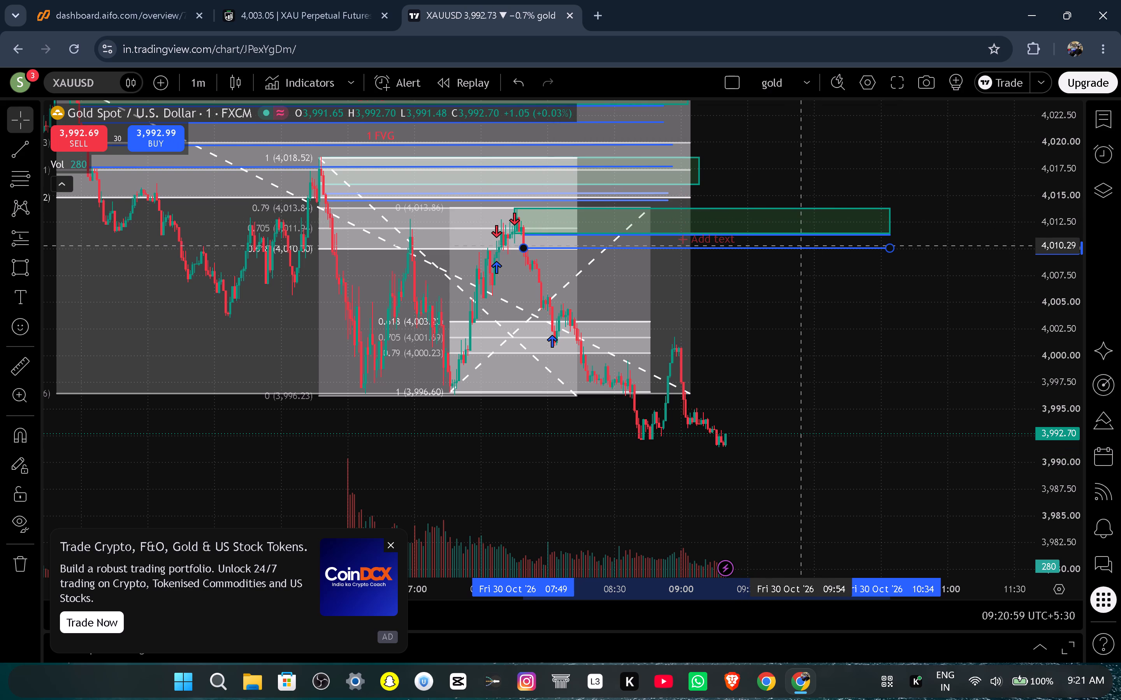
left_click_drag(802, 246, 803, 247)
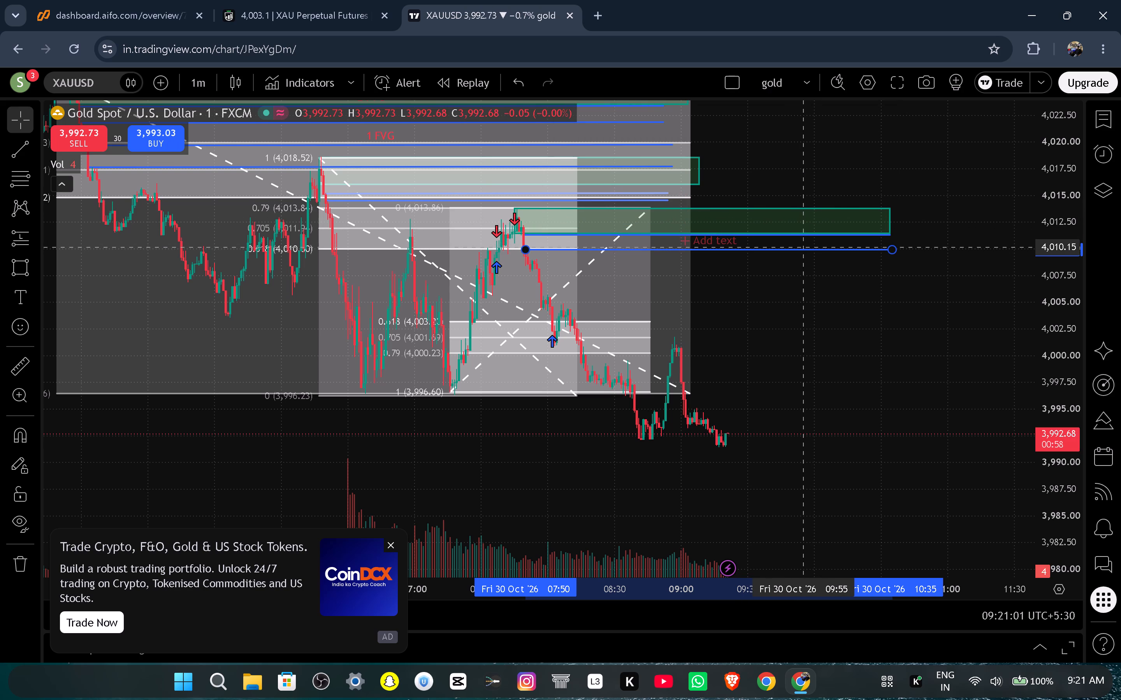
left_click_drag(803, 247, 801, 245)
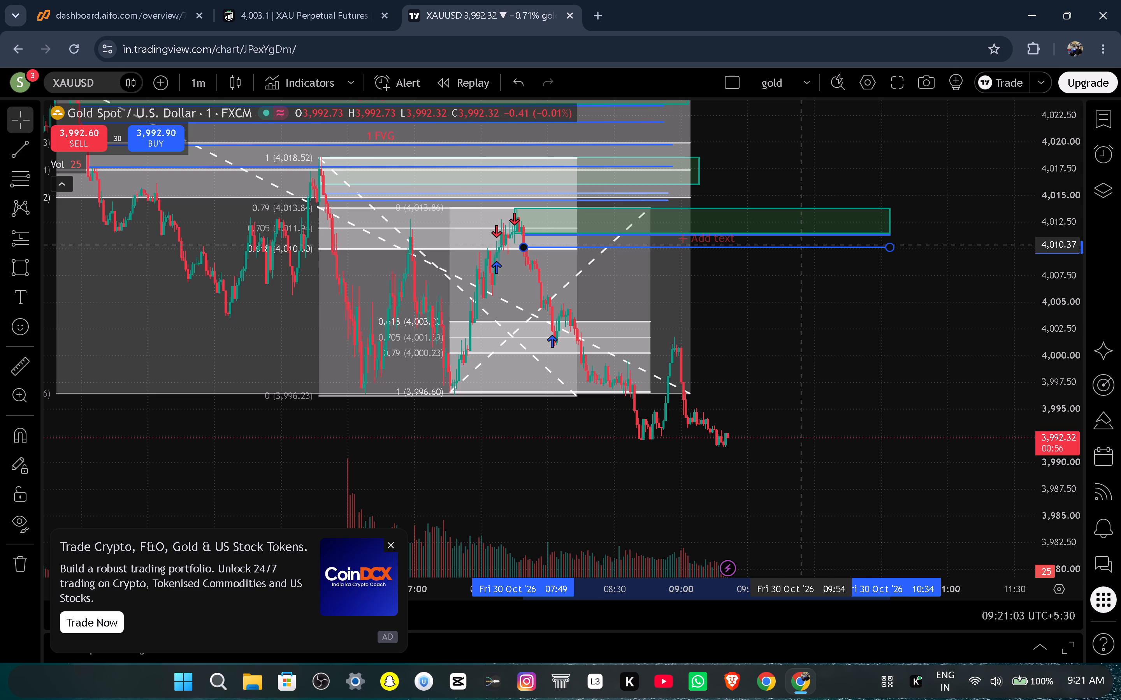
left_click_drag(801, 245, 801, 247)
left_click_drag(853, 283, 853, 286)
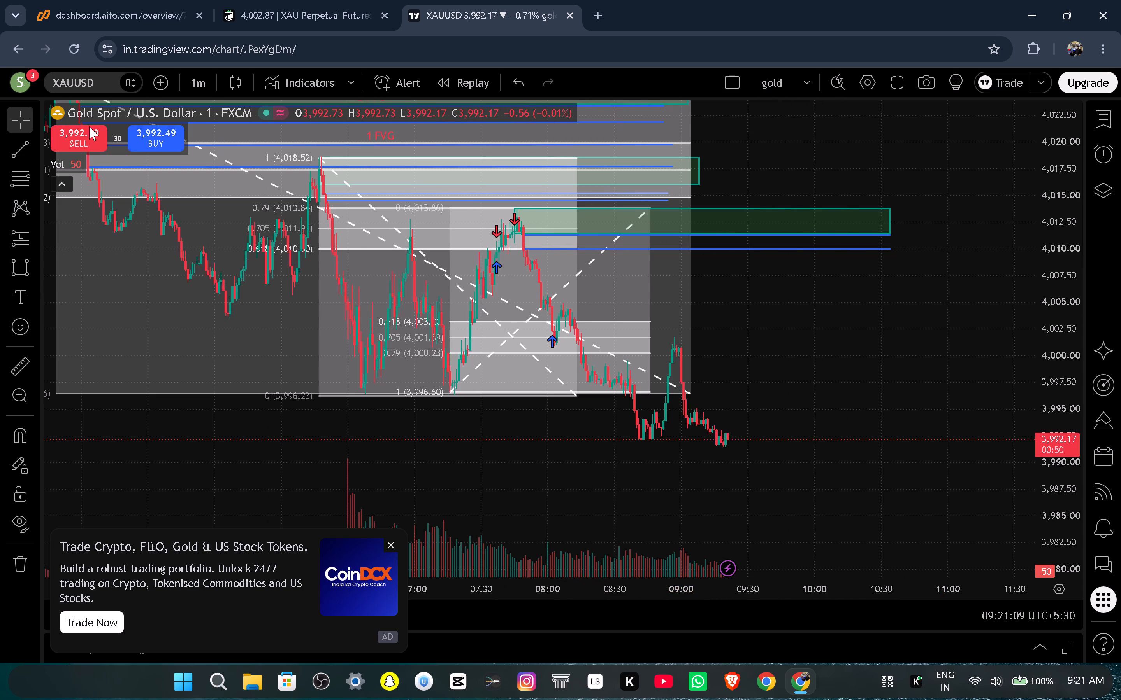
Draw a Fibonacci retracement from the 07:44 swing high at about 4,013.94 to about 3,991.50 at 10:41.
left_click(22, 181)
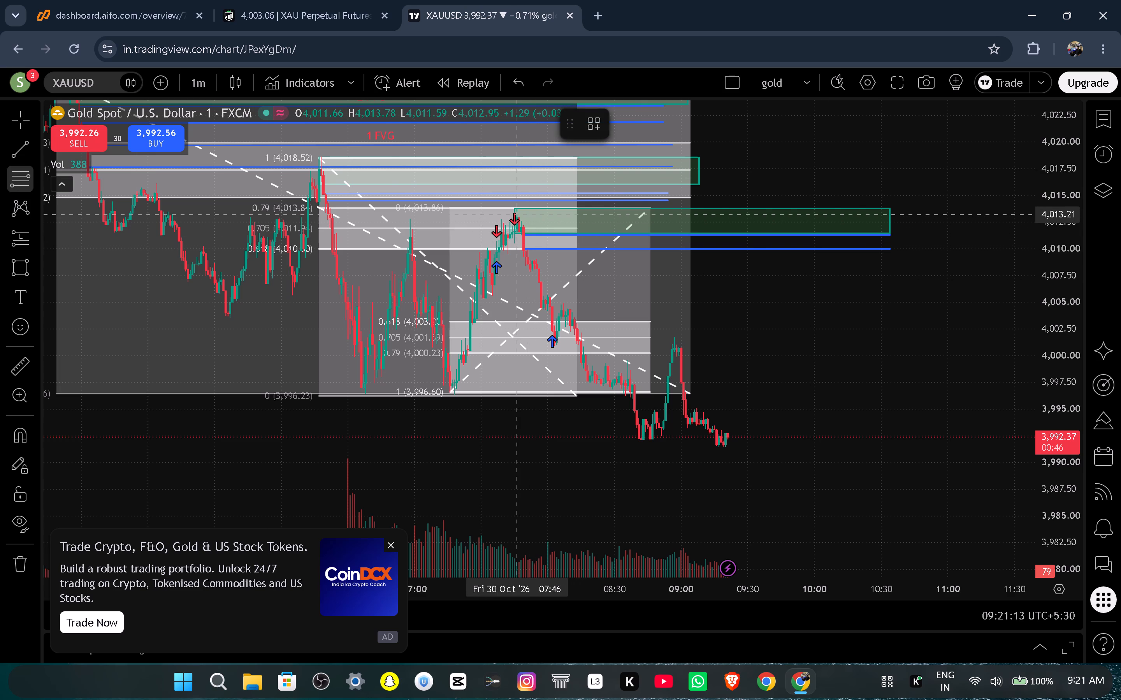
left_click_drag(513, 207, 700, 438)
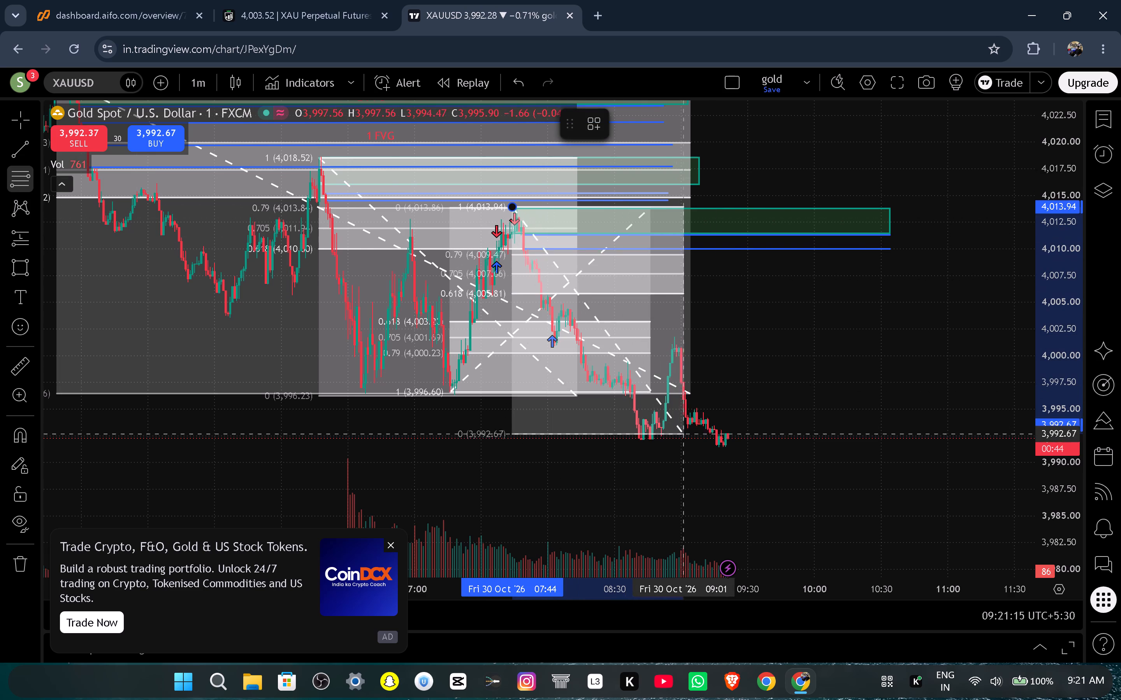
left_click_drag(700, 438, 894, 442)
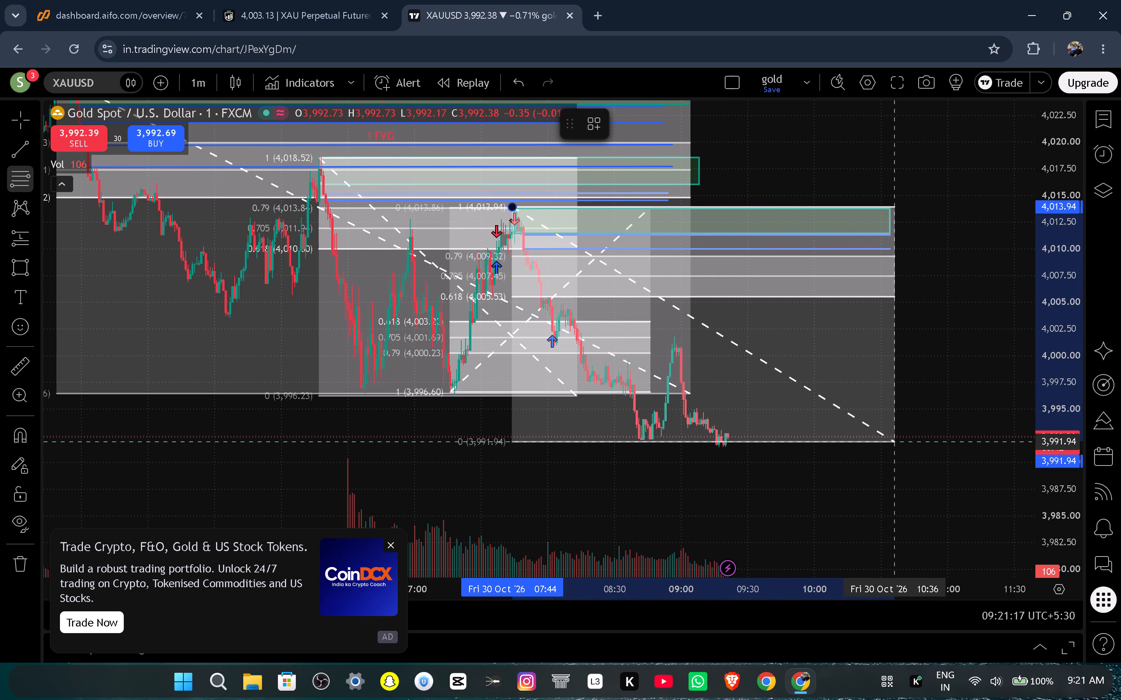
left_click_drag(894, 442, 907, 447)
left_click(907, 447)
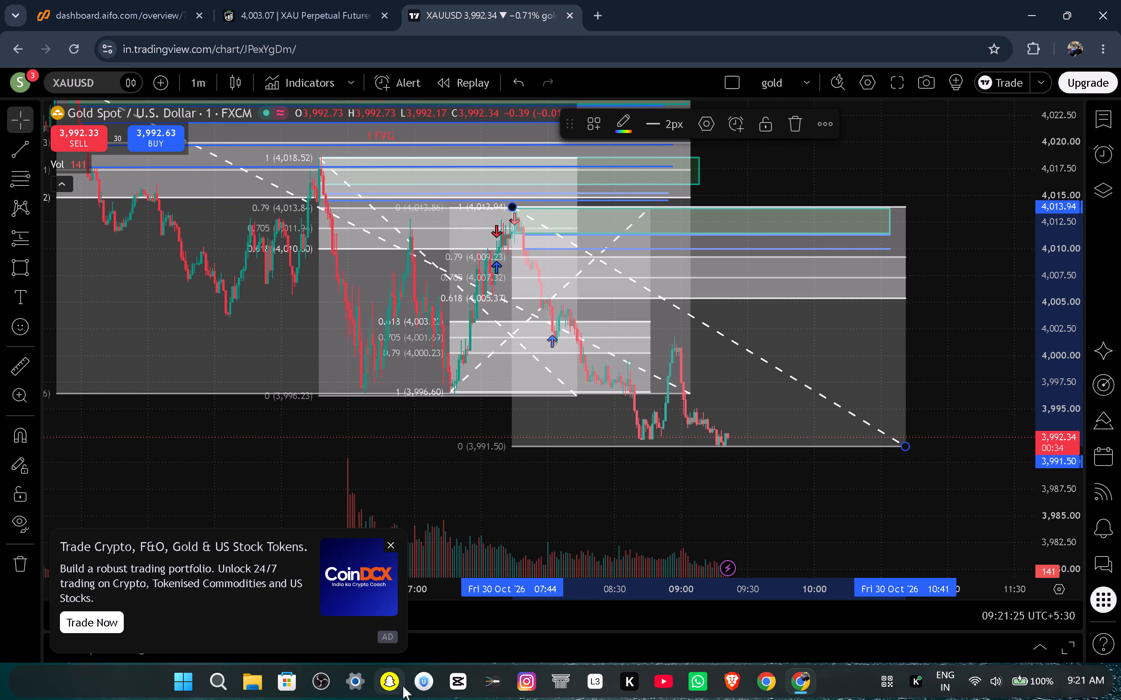
left_click(461, 550)
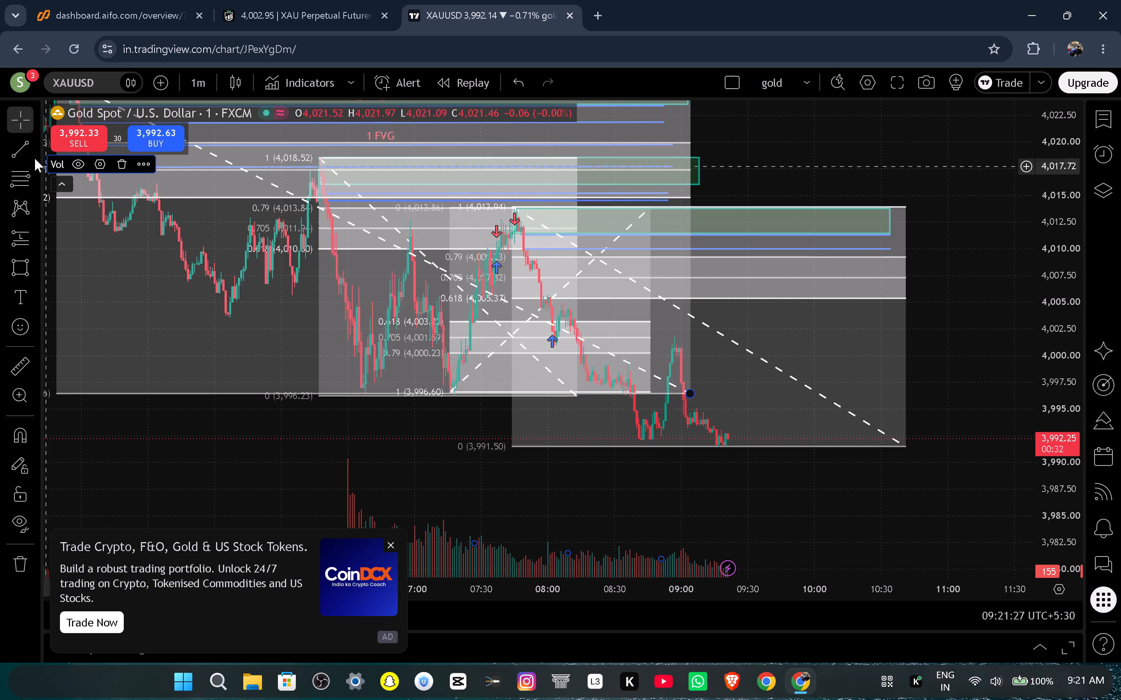
Draw a near-horizontal trend line at about 4,008.1 from the 07:56 candle to 10:36.
left_click(11, 148)
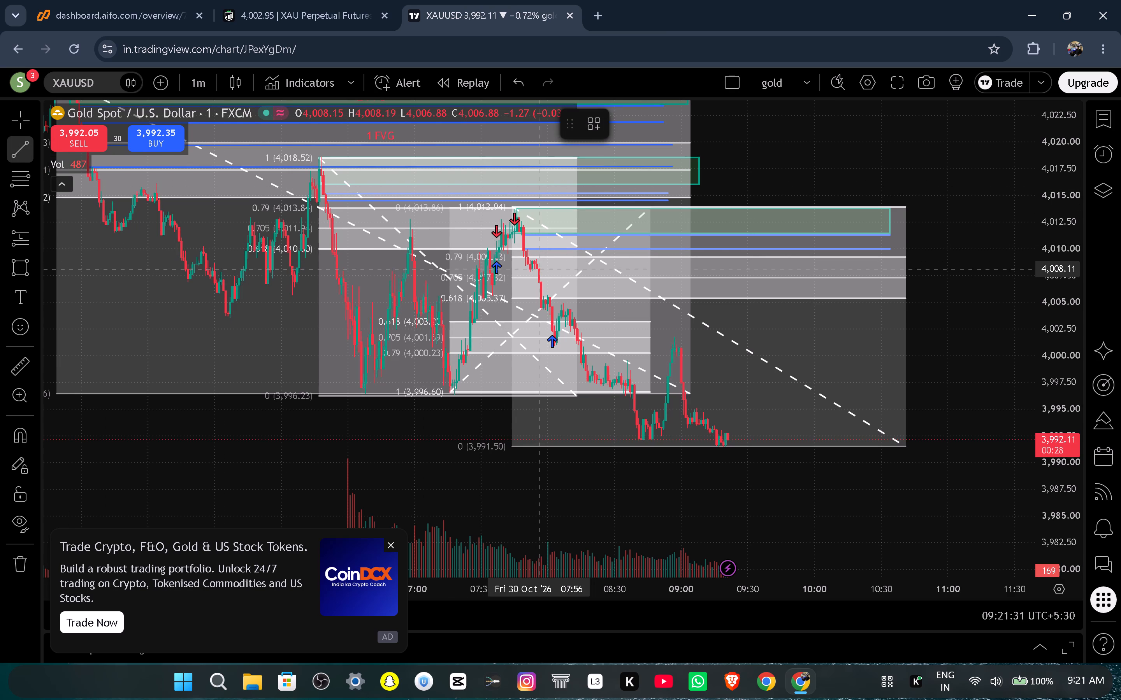
left_click_drag(539, 269, 877, 275)
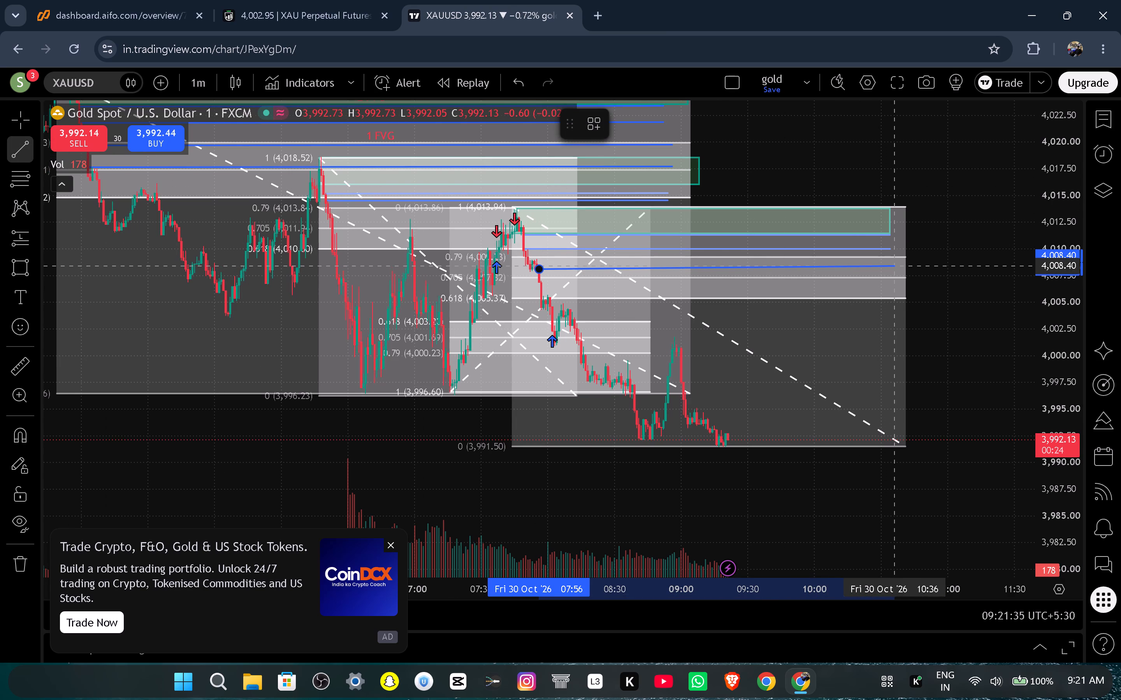
left_click(894, 268)
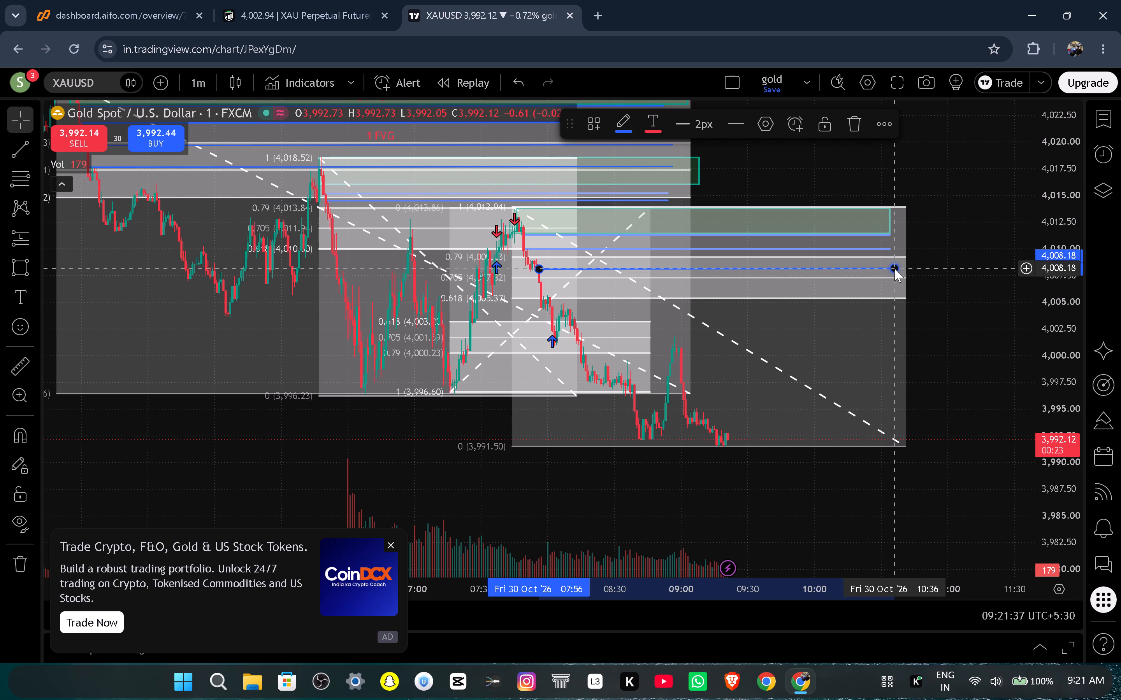
Duplicate the 4,008 trend line and place the copy just below it at about 4,007, starting at 07:57.
left_click(888, 136)
left_click(891, 222)
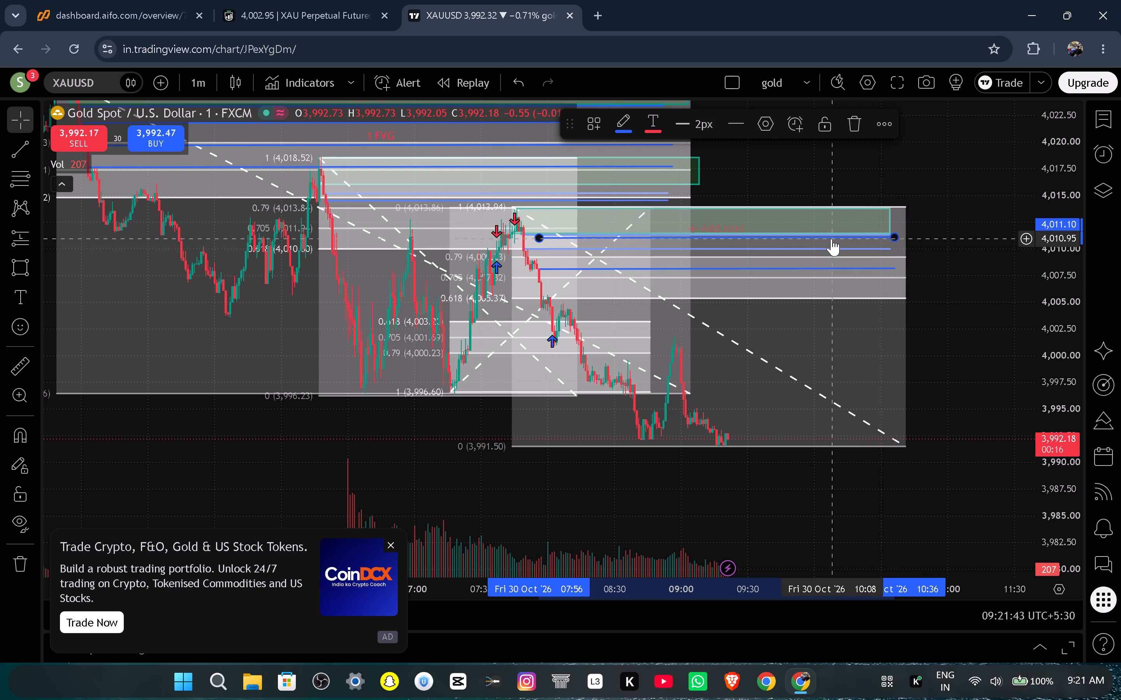
left_click_drag(831, 238, 830, 280)
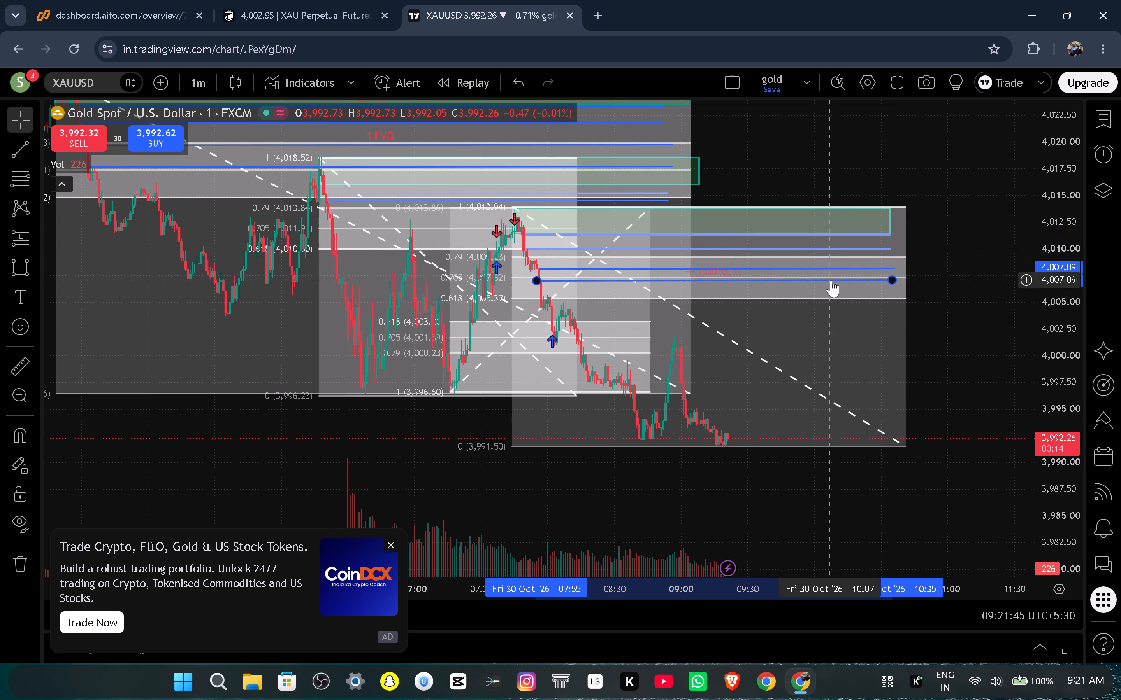
left_click_drag(831, 280, 835, 280)
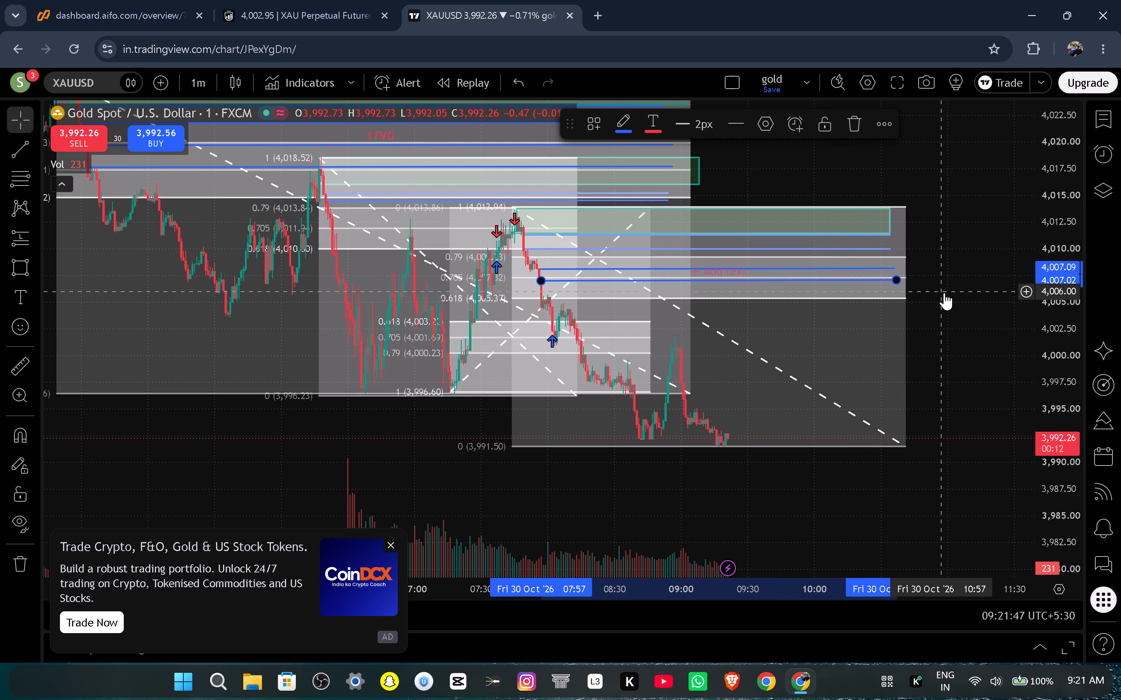
left_click(944, 293)
left_click(944, 293)
left_click(934, 287)
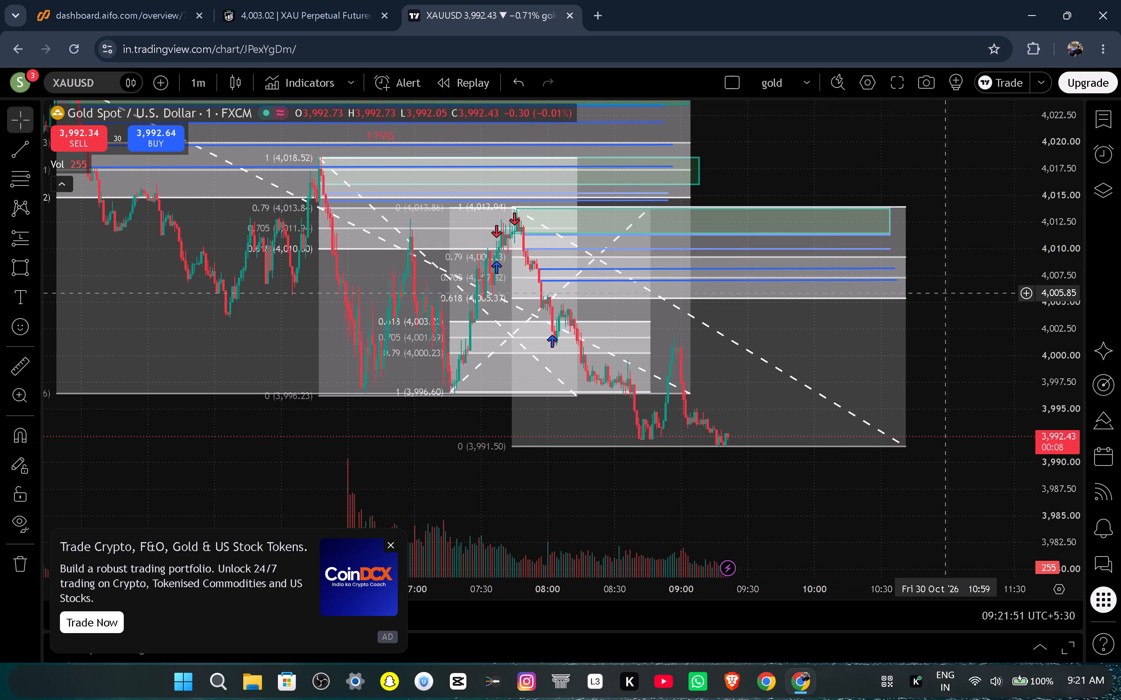
Label the near-horizontal trend line at about 4,008.1 with the text "1 FVG".
left_click(754, 269)
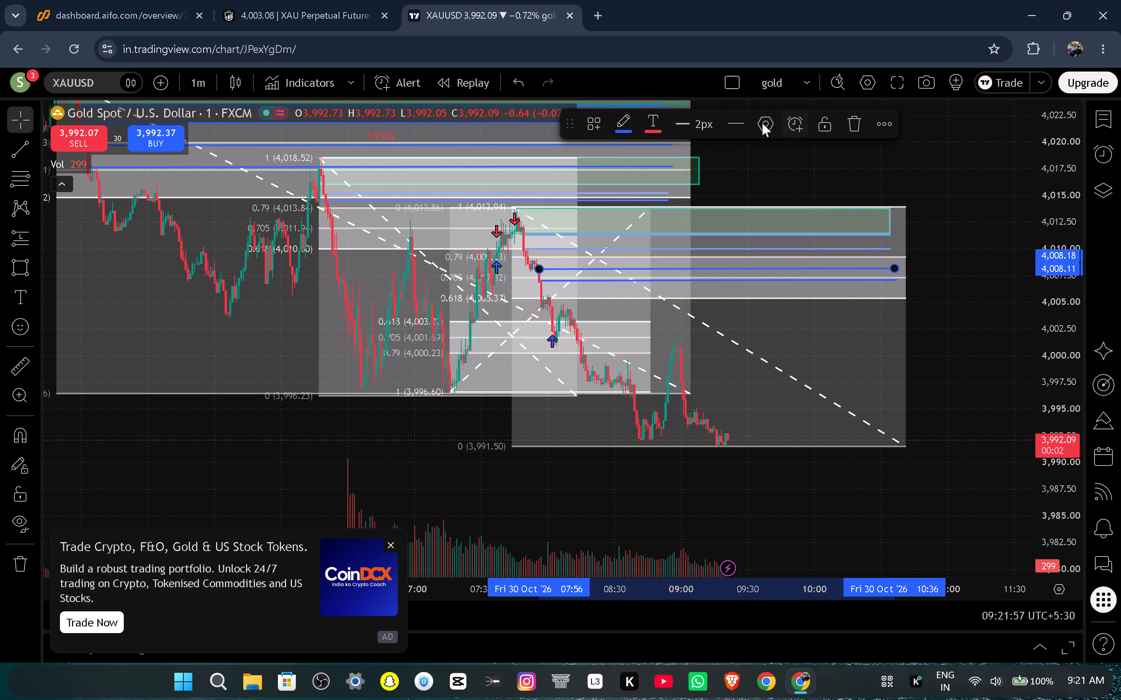
left_click(762, 123)
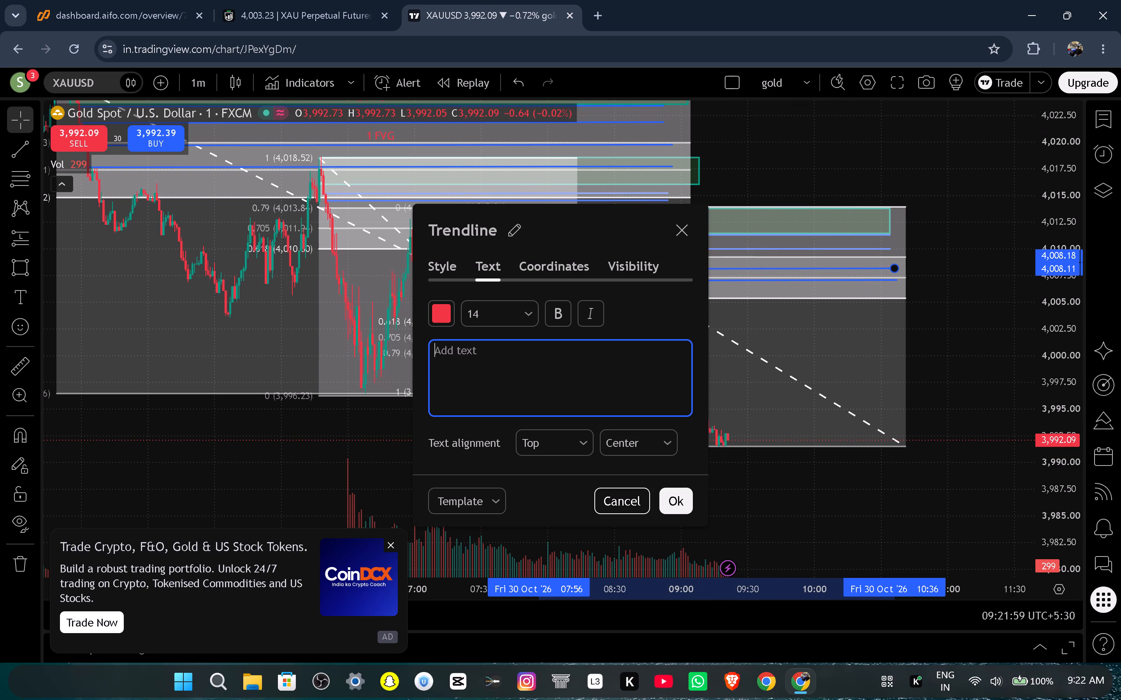
key("1")
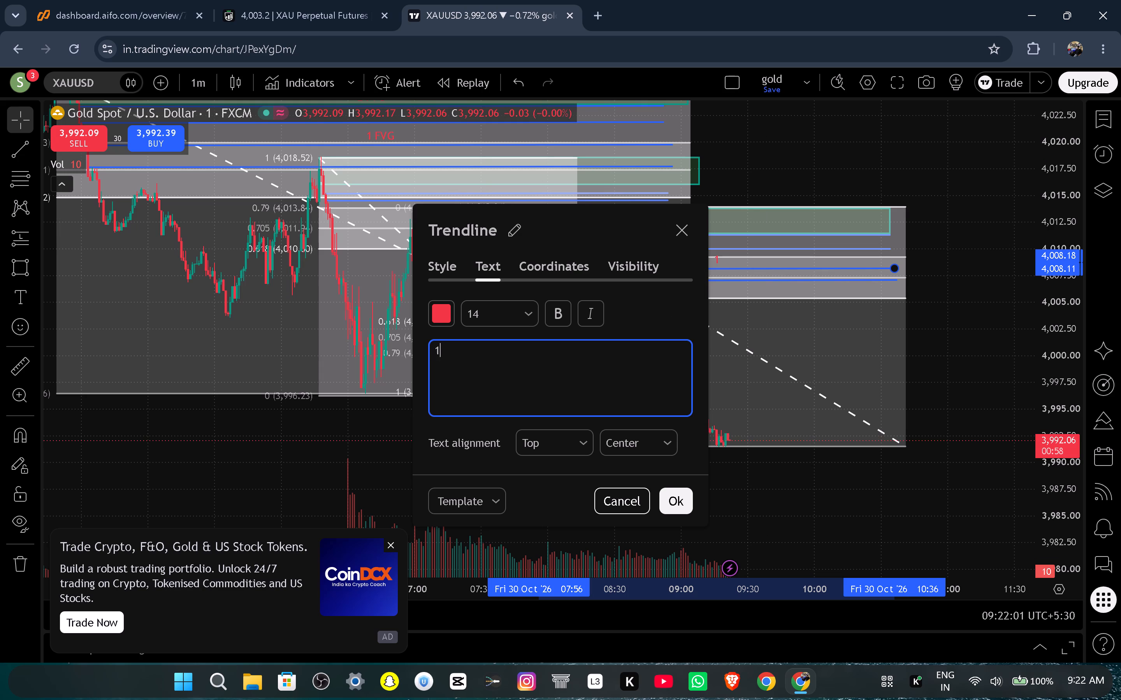
key("space")
type("fvg")
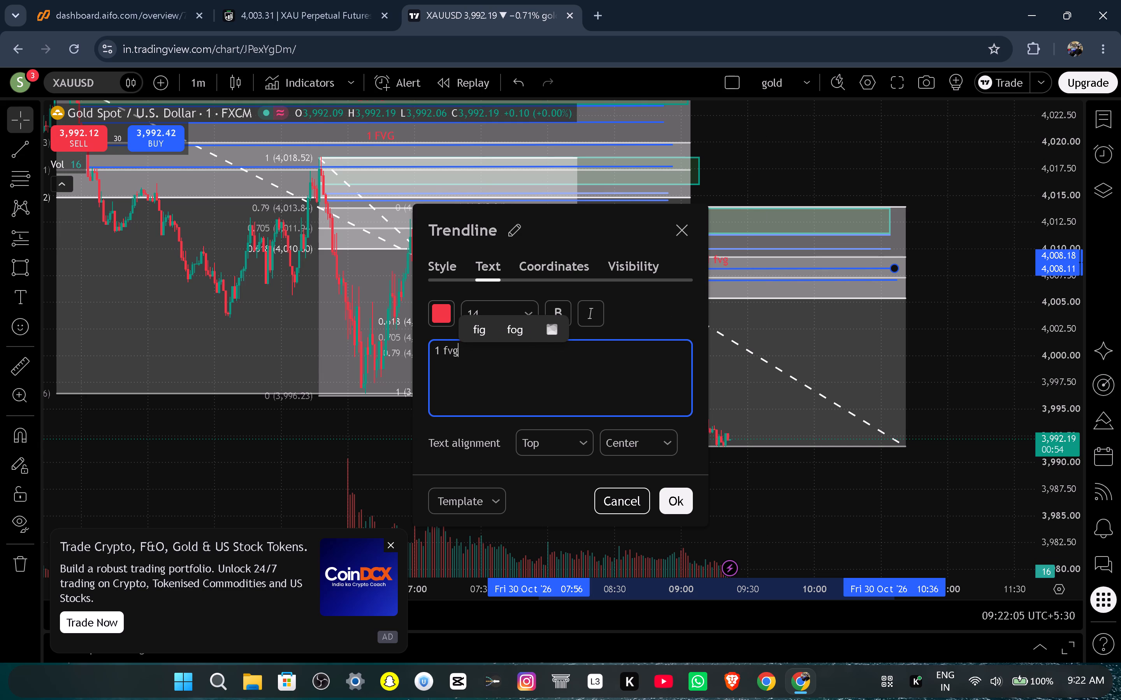
key("BackSpace")
key("BackSpace")
key("BackSpace")
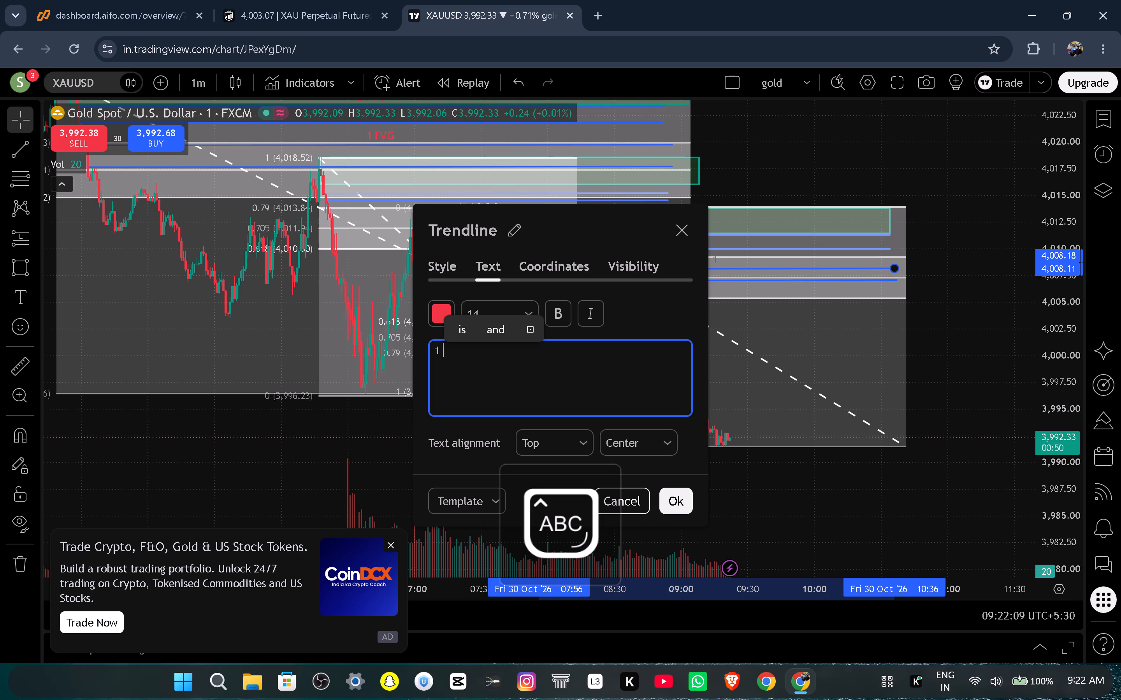
type("FVG")
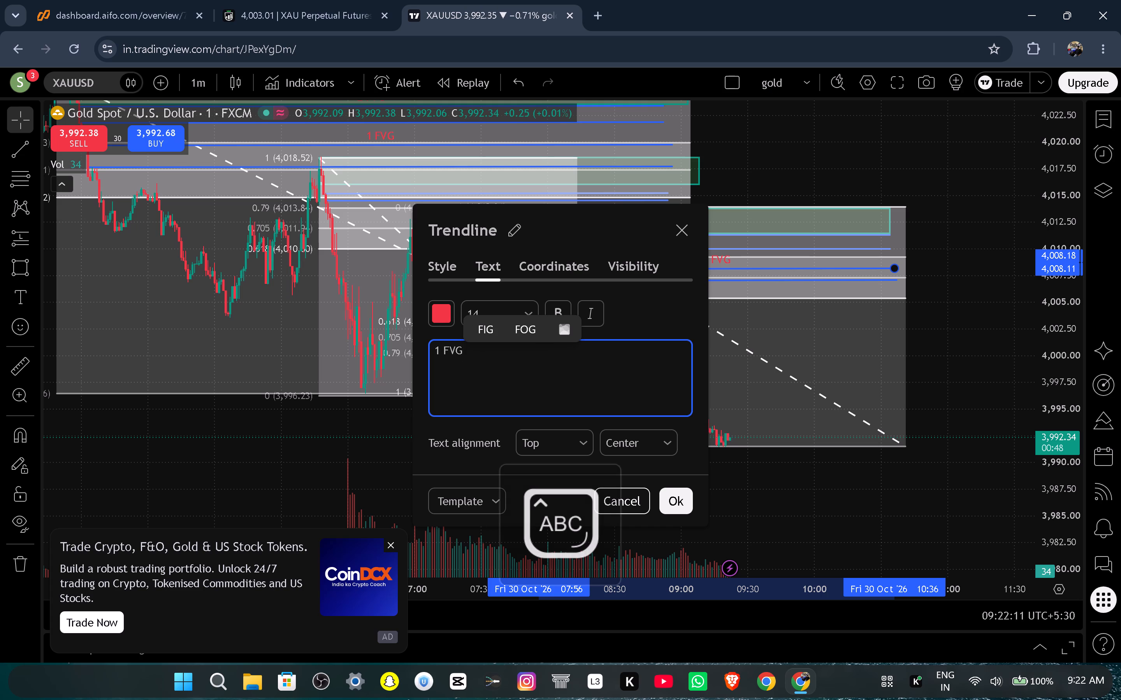
left_click(677, 498)
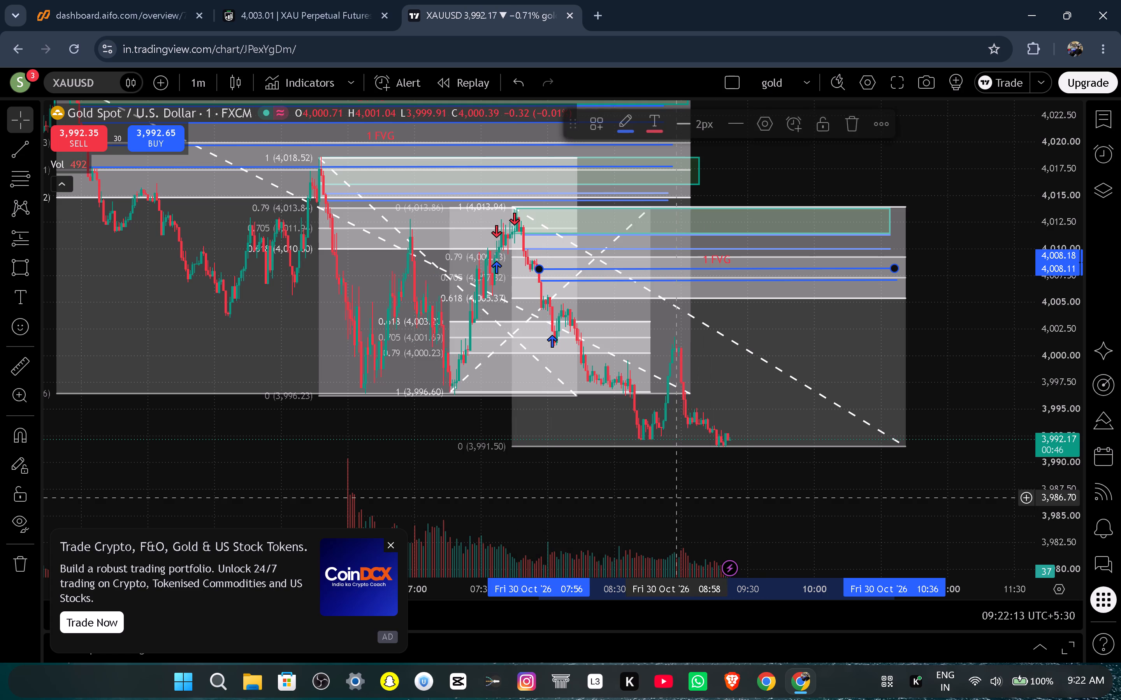
Label the green rectangle between about 4,011.46 and 4,013.79 with the text "2 FVG".
left_click(692, 232)
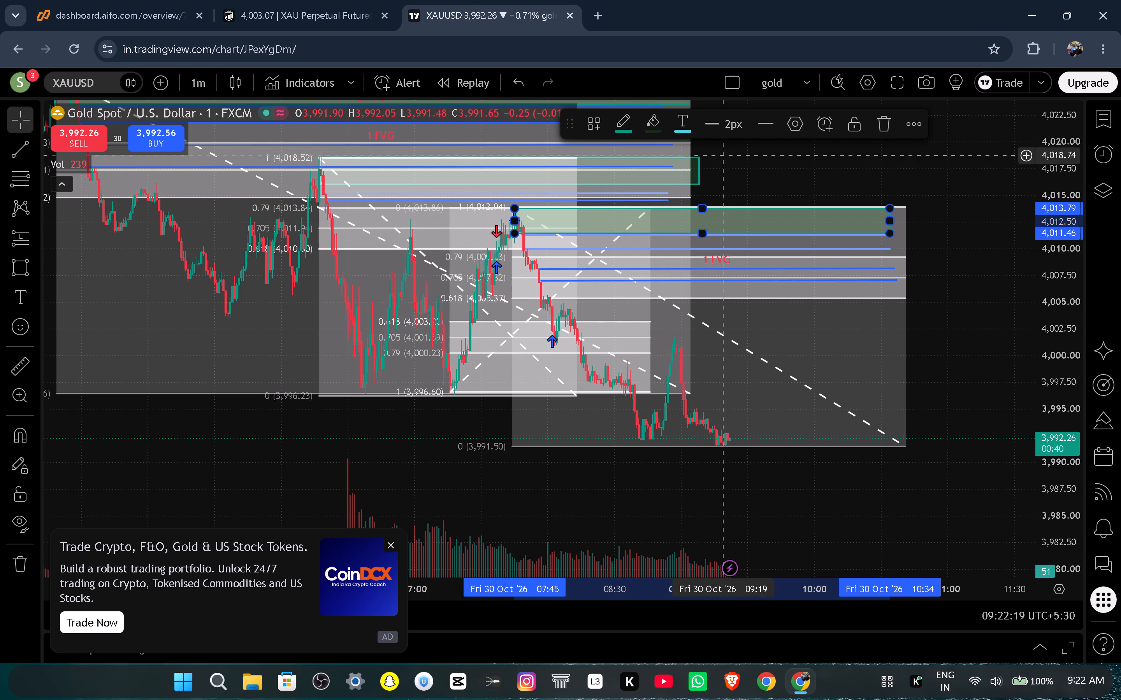
left_click(798, 127)
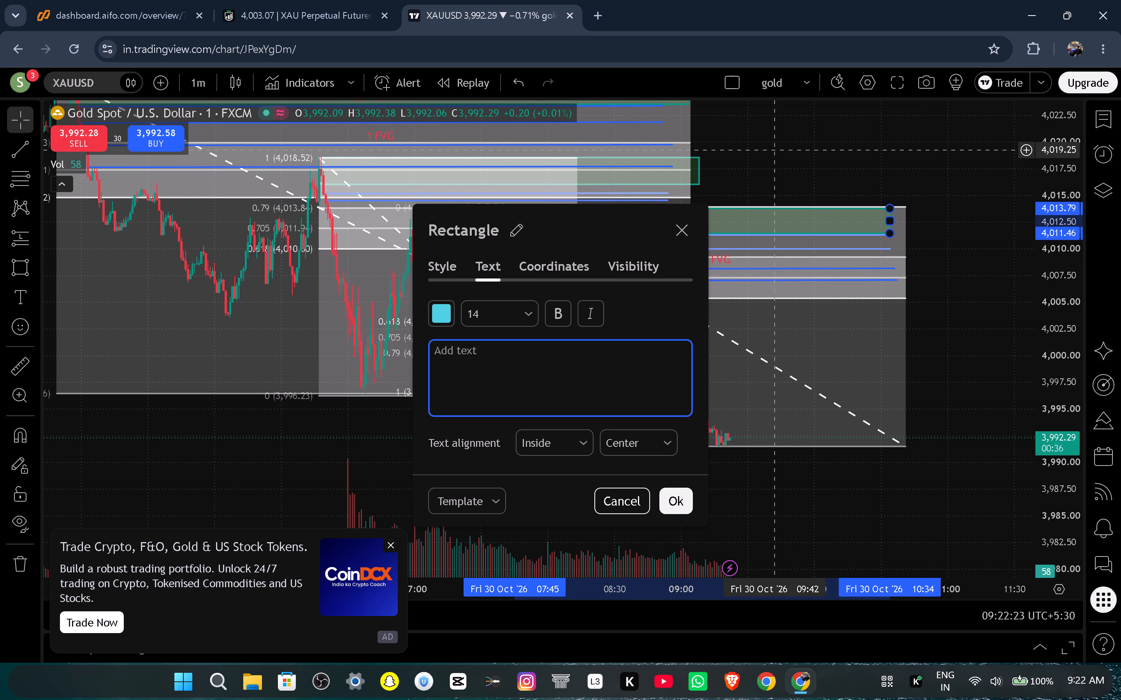
key("2")
type("FVG")
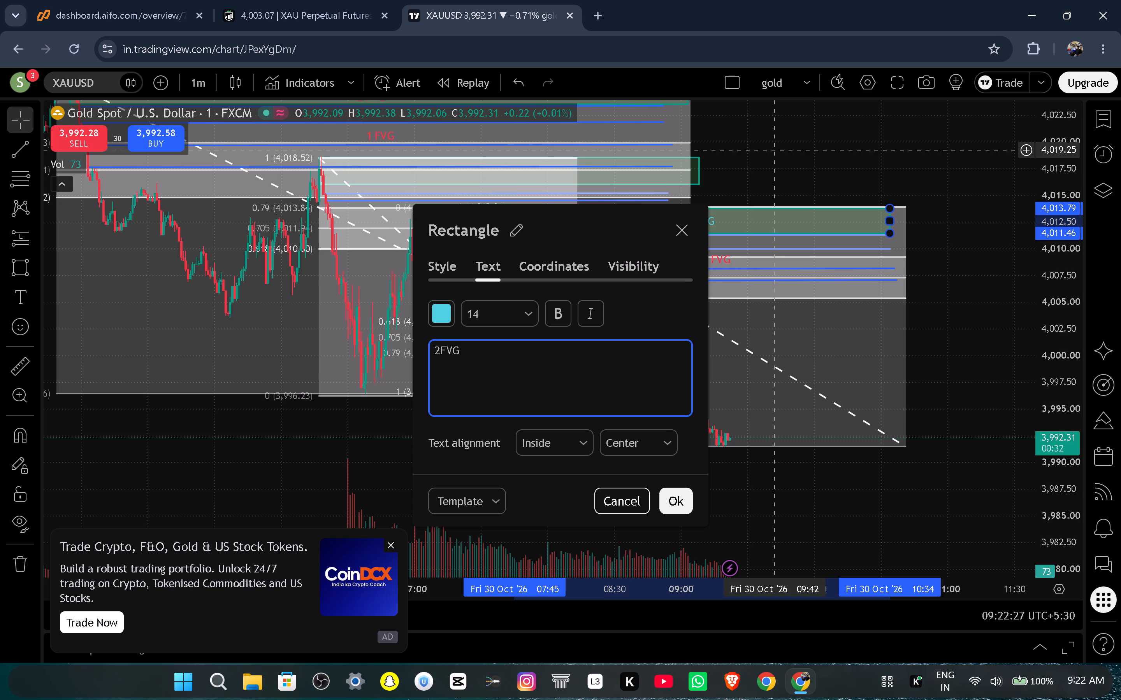
key("Left")
key("Left")
key("Left")
key("space")
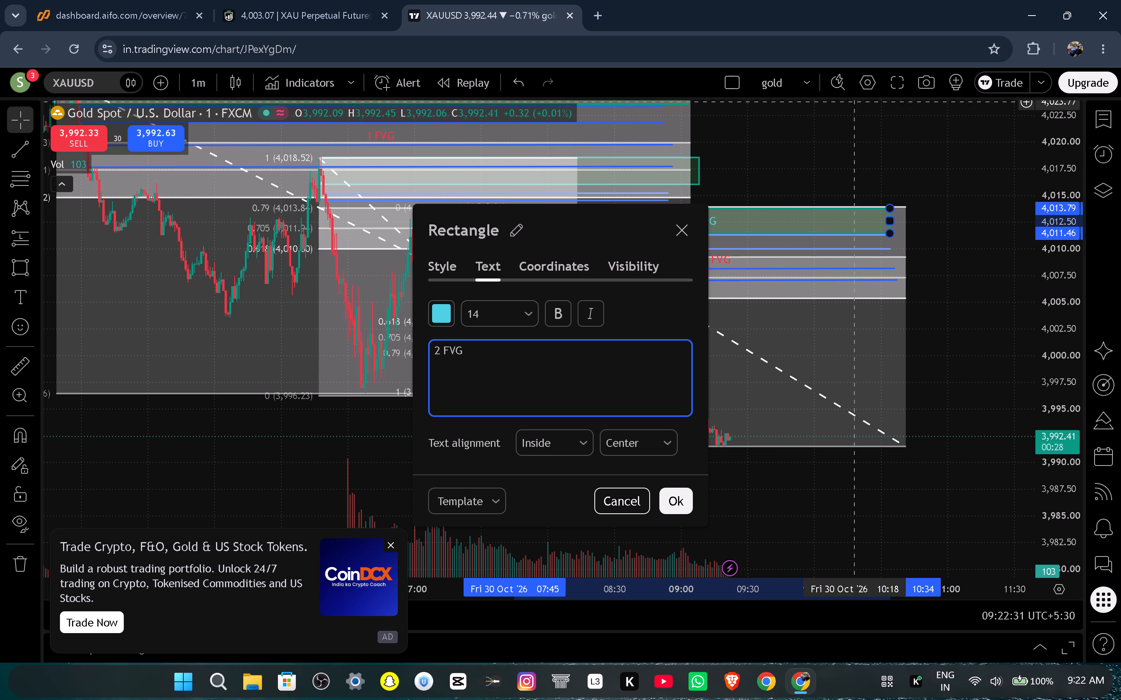
left_click(675, 507)
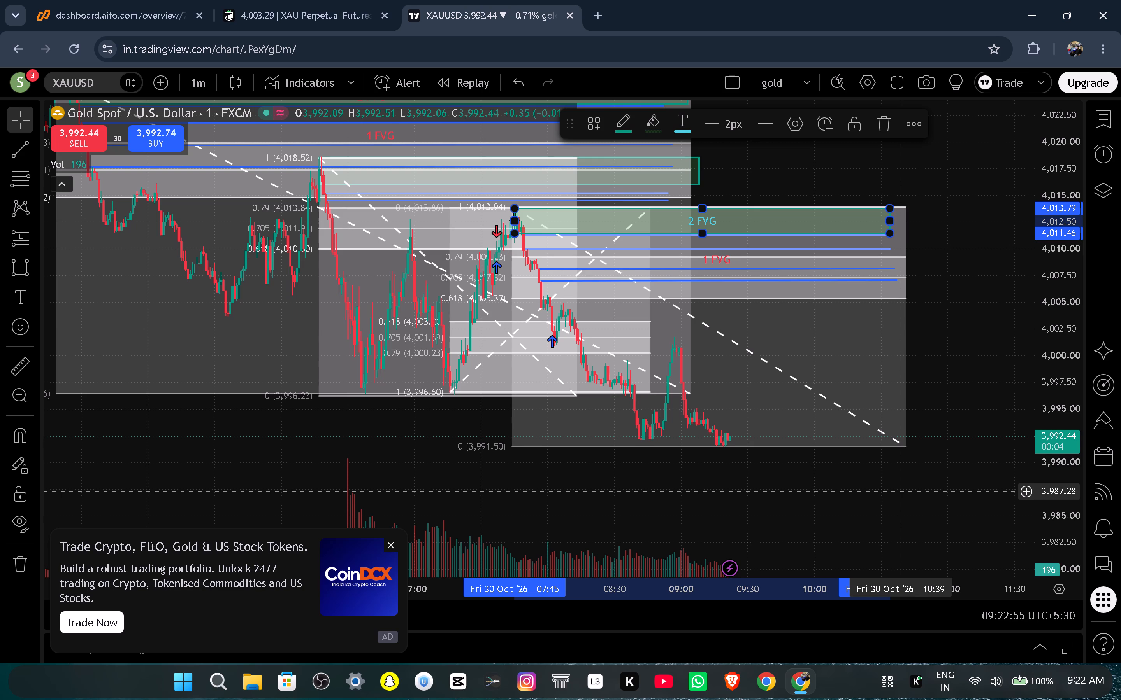
Place a market buy order for 11 XAUUSD.
left_click(148, 145)
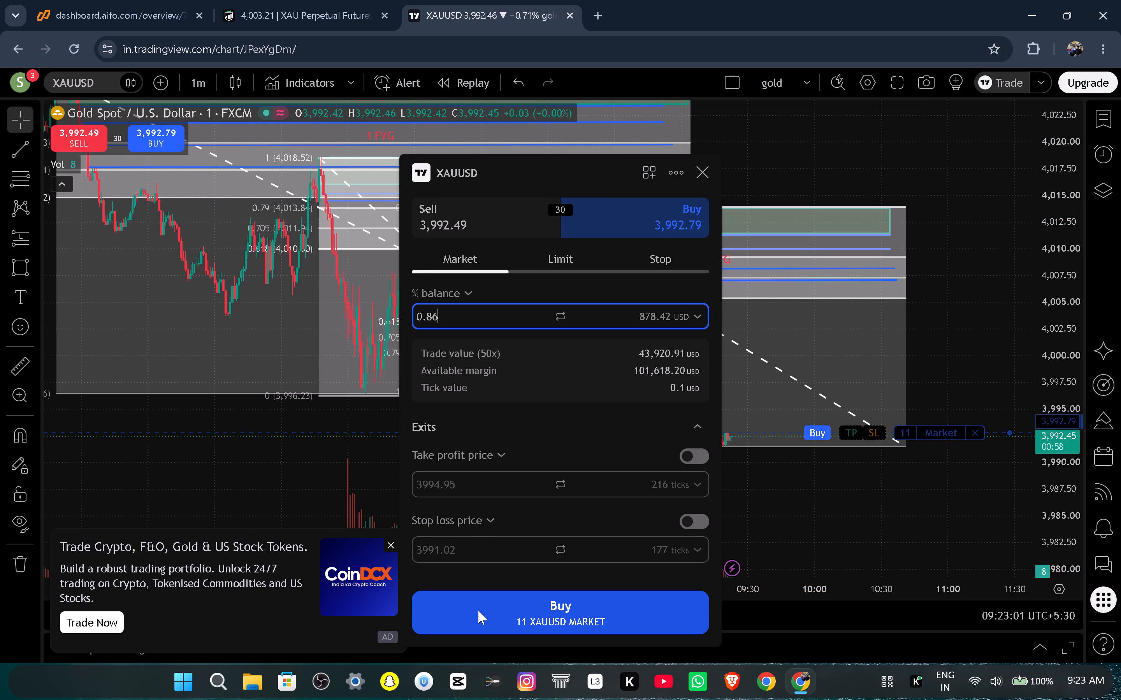
left_click(476, 612)
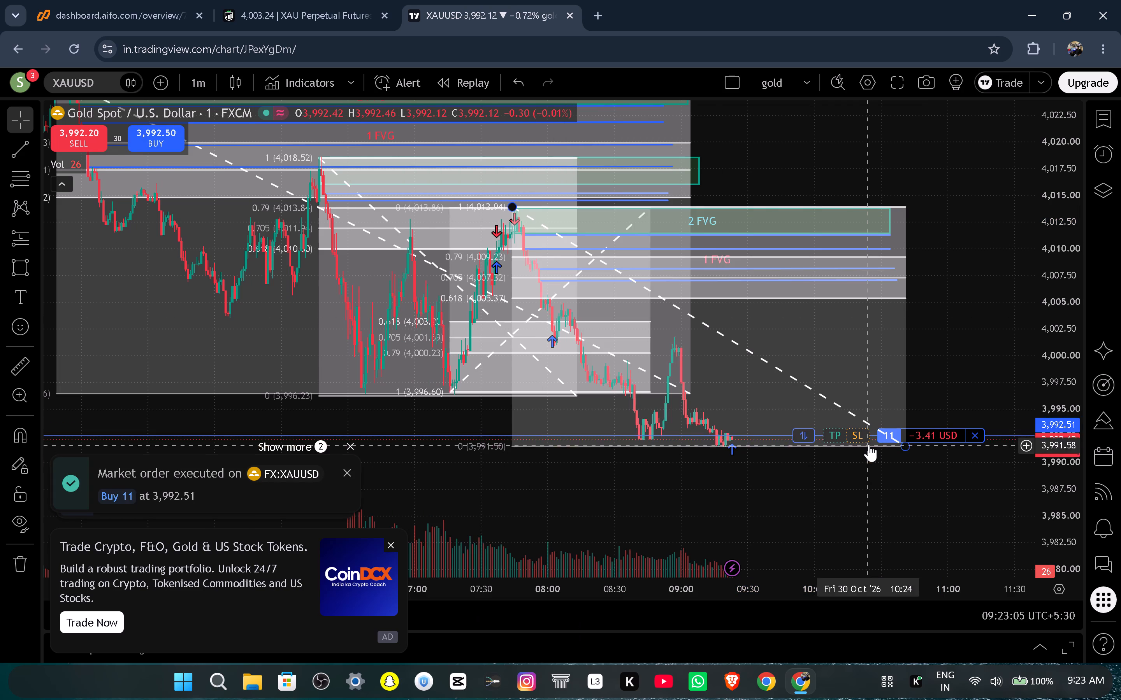
Add a stop loss at about 3,990.34 and a take profit at about 3,999.73 to the open buy position.
left_click_drag(861, 436, 851, 459)
left_click_drag(859, 432, 875, 379)
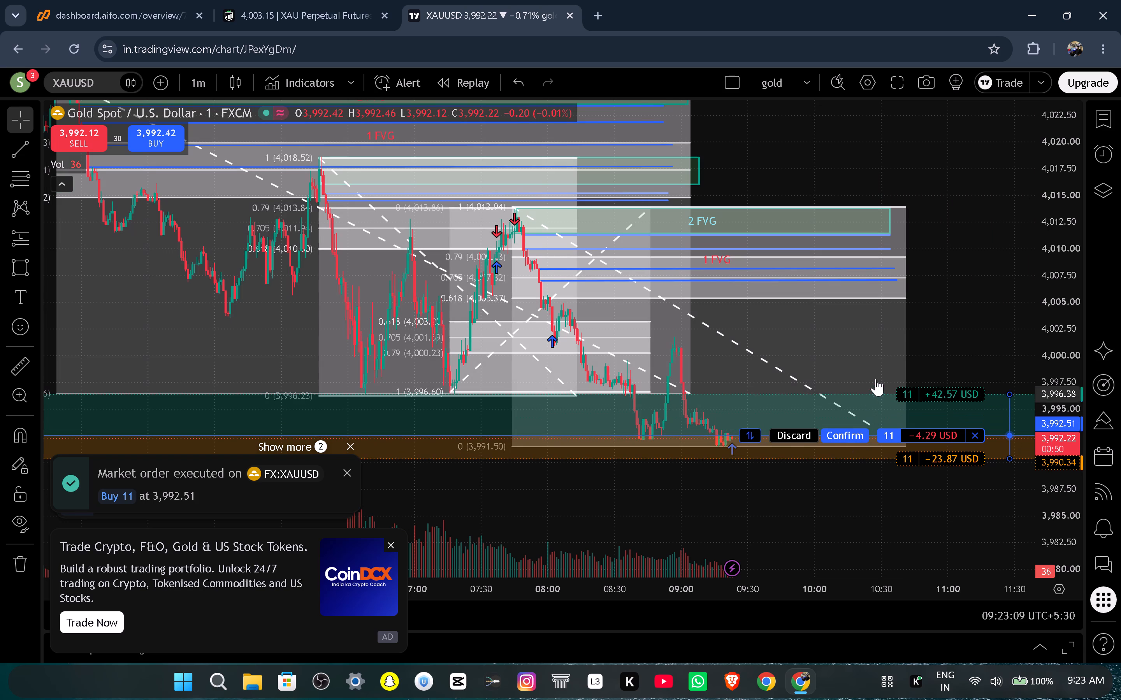
left_click_drag(875, 379, 879, 359)
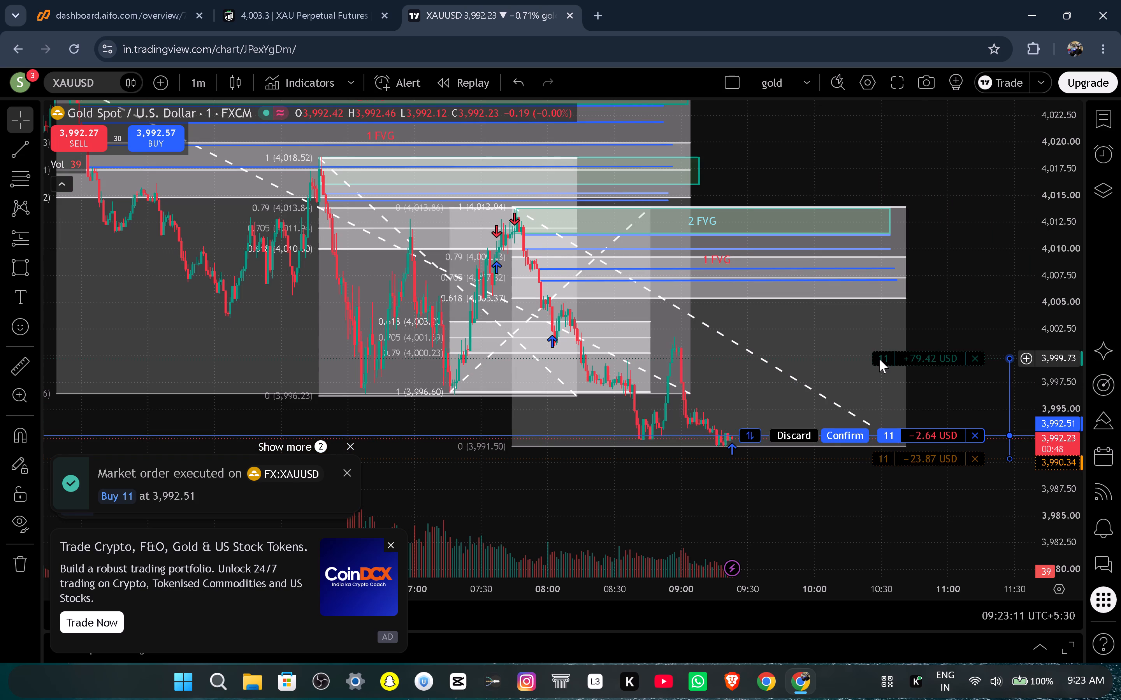
left_click(863, 432)
left_click(807, 507)
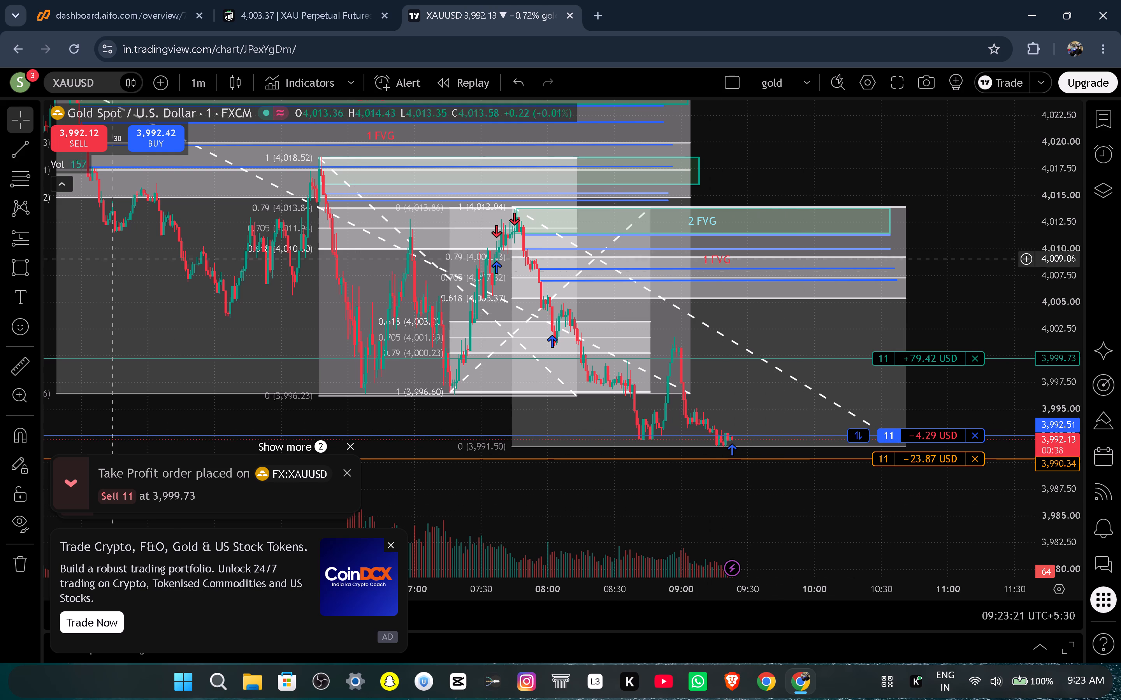
Draw a Fibonacci retracement from the 08:57 swing high at about 4,001.70 down to about 3,991.36, just past the latest candle.
left_click(15, 174)
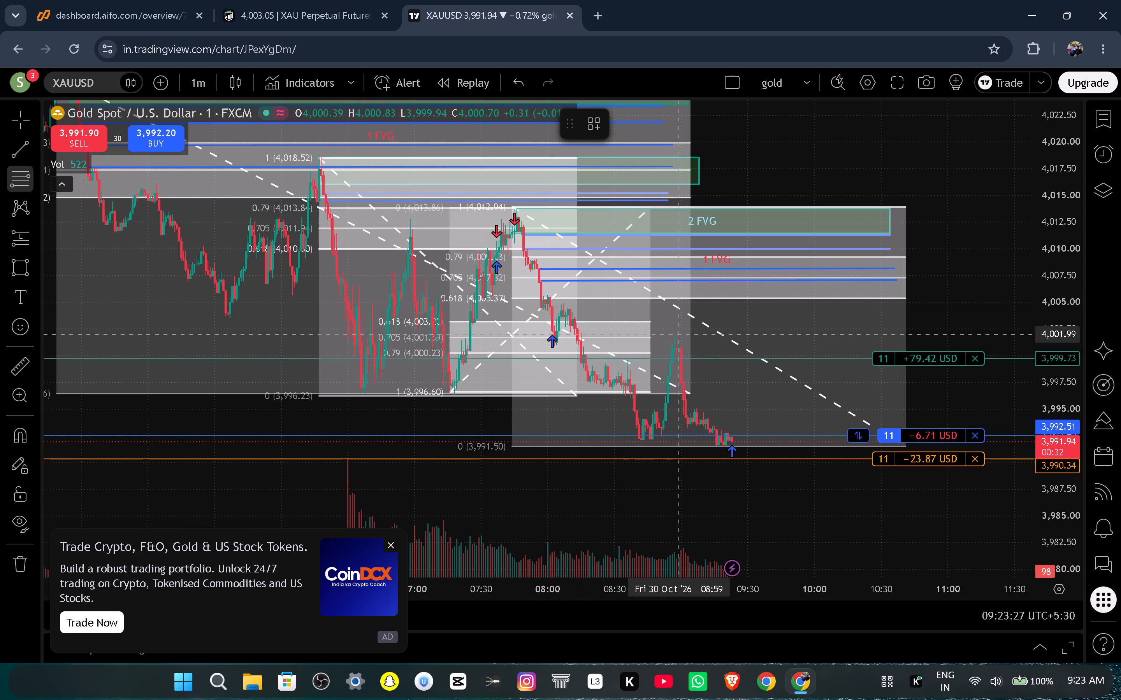
left_click_drag(675, 338, 676, 367)
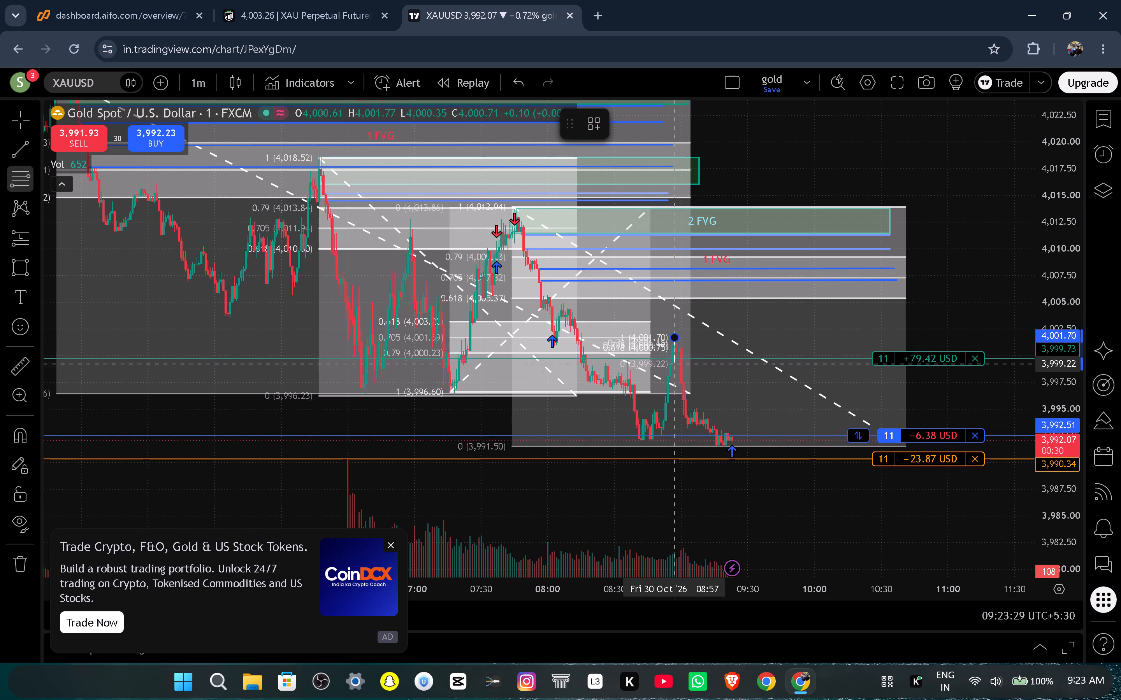
left_click_drag(676, 367, 767, 448)
left_click(767, 448)
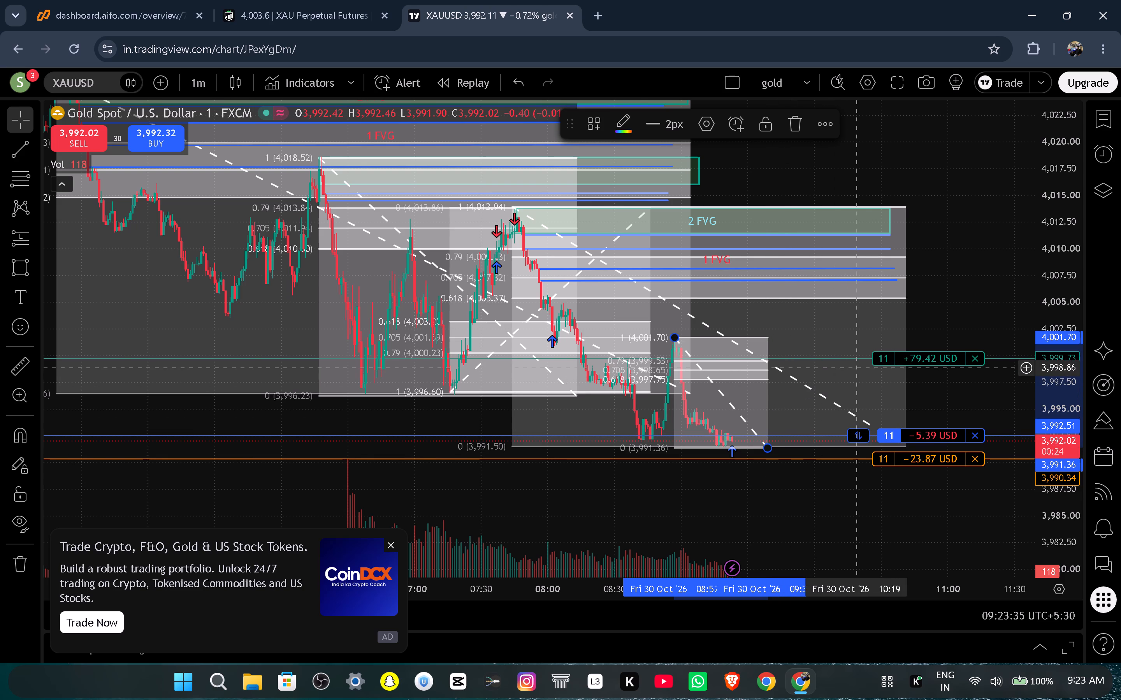
Move the buy position's take profit to about 3,998.71.
left_click_drag(886, 356, 887, 369)
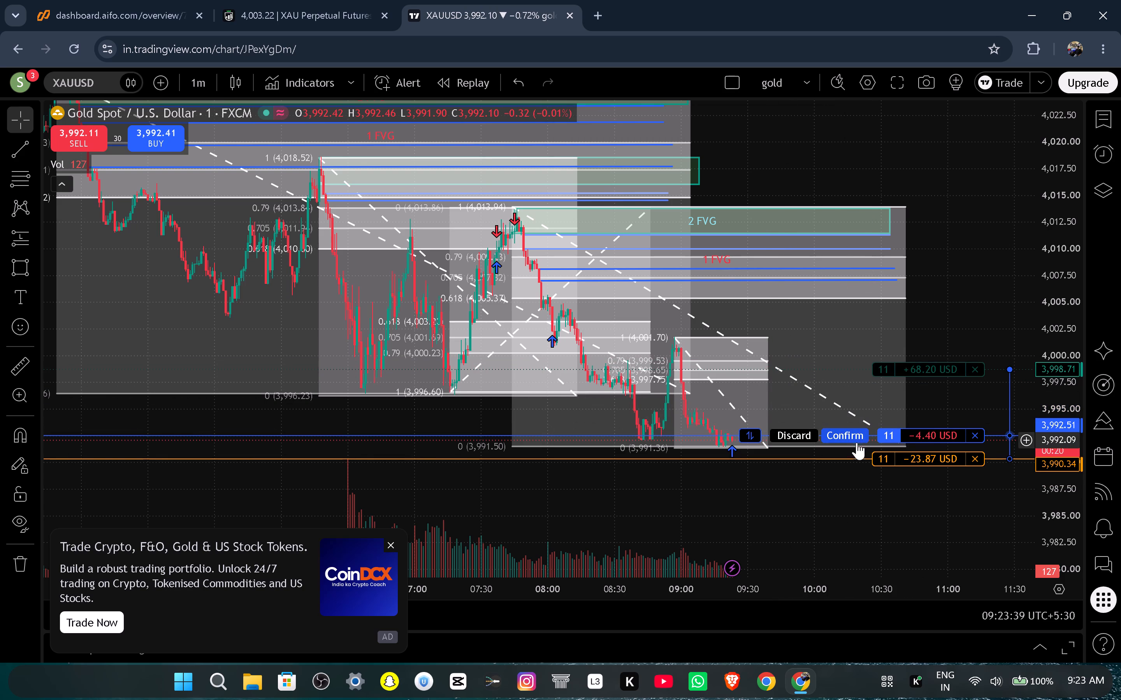
left_click(859, 438)
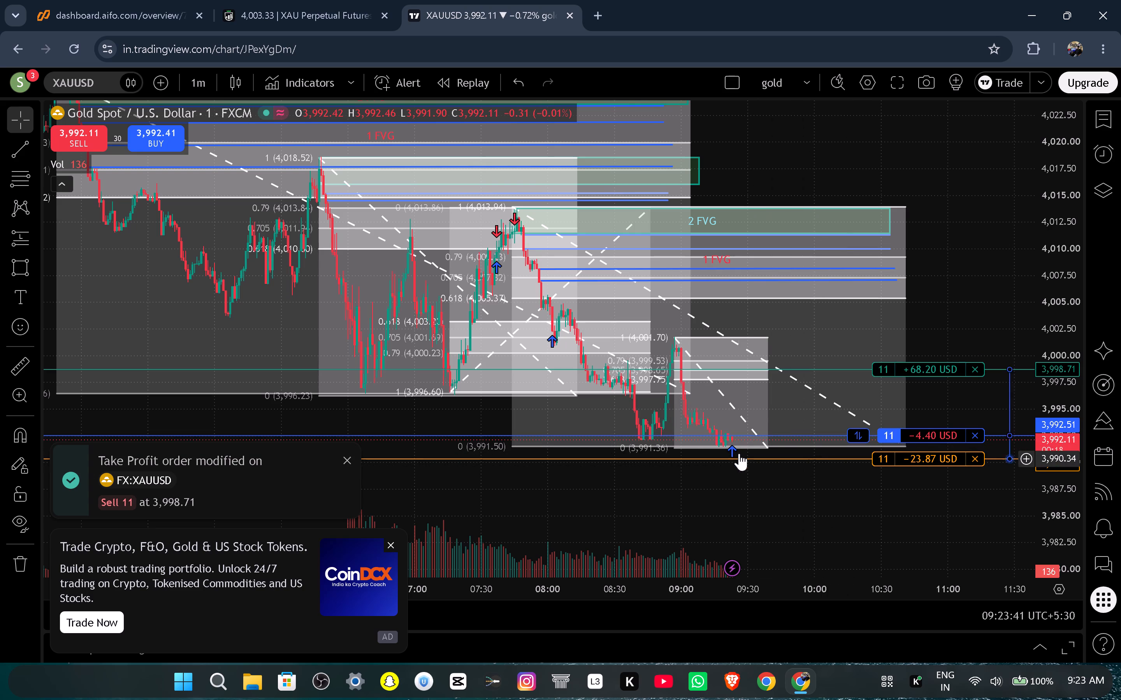
left_click(764, 487)
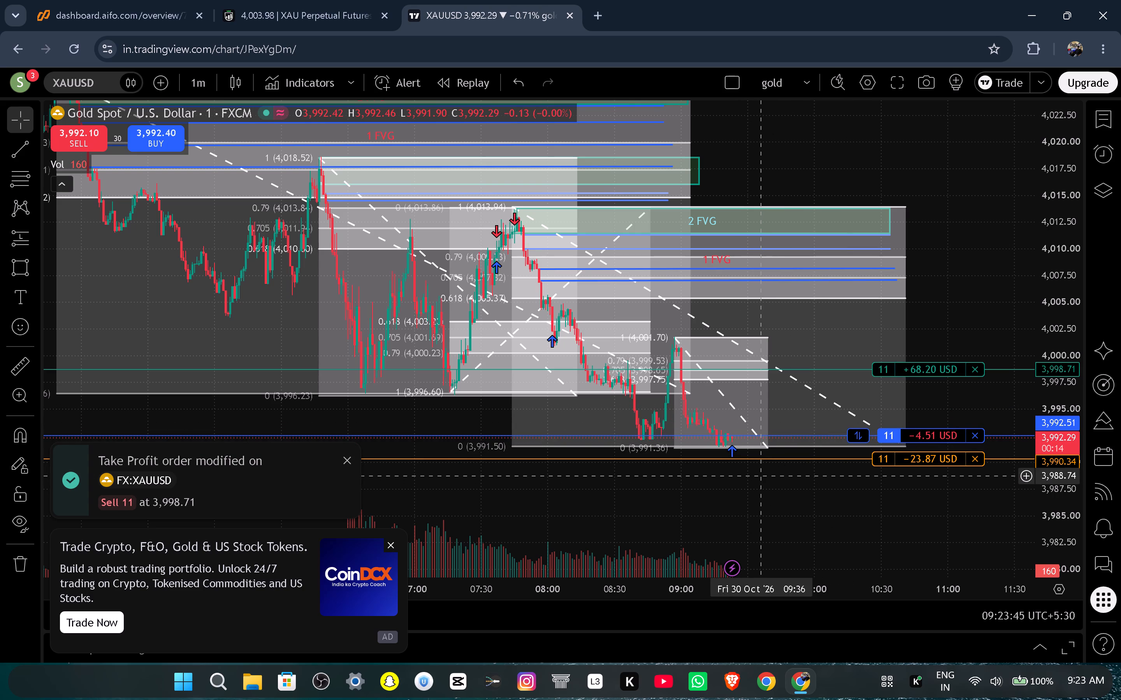
Switch to the second Chrome profile, search for vproptrader, and open the challenge account's web trading terminal from the accounts overview.
left_click(770, 681)
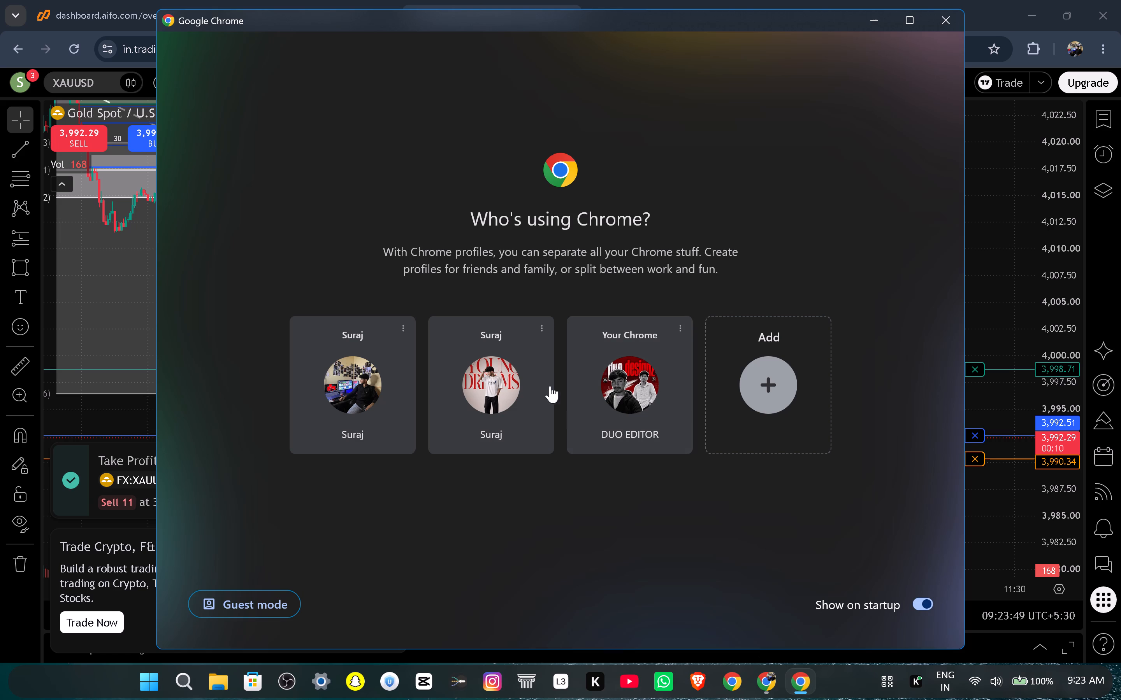
left_click(525, 383)
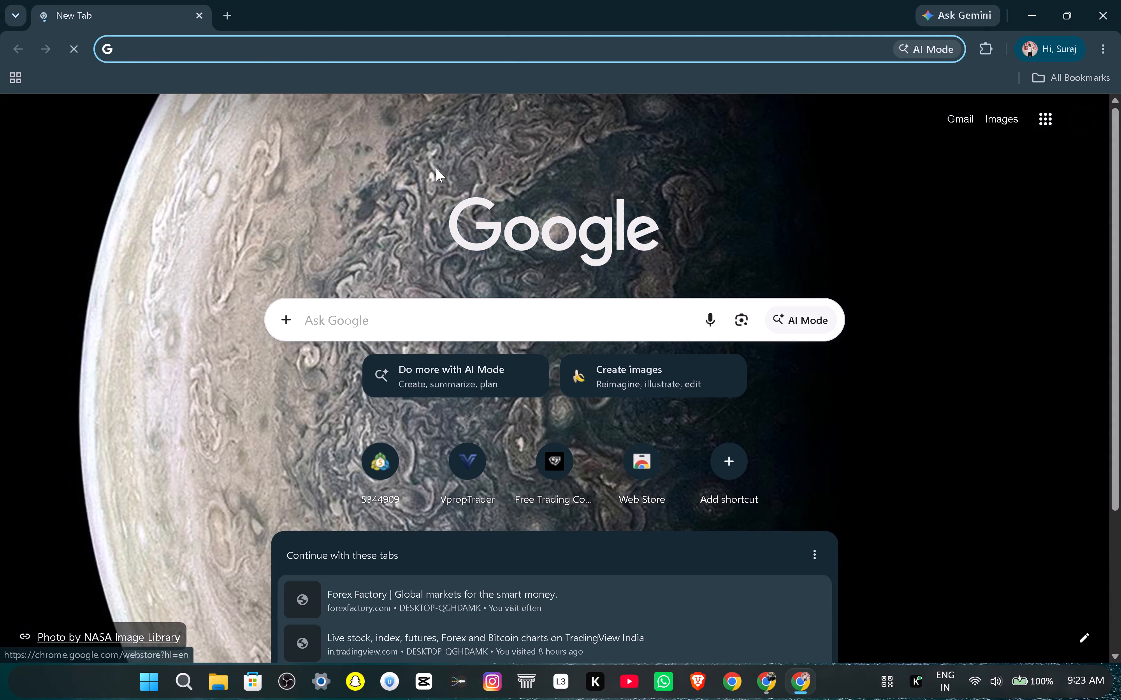
left_click(539, 45)
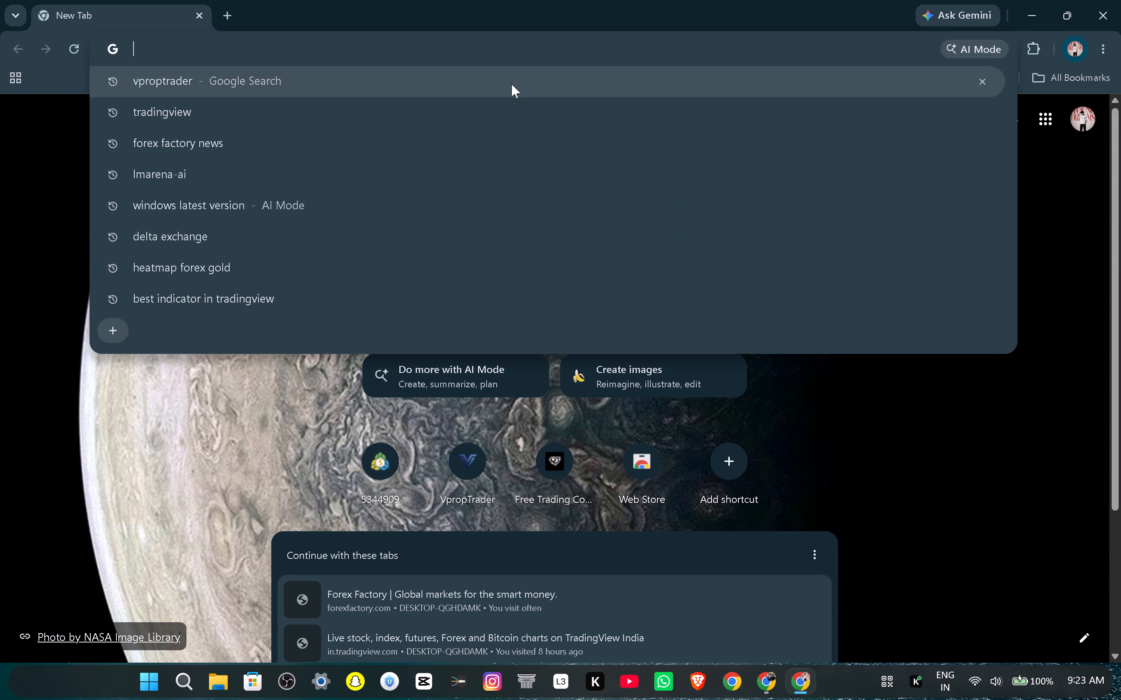
left_click(516, 79)
left_click(533, 282)
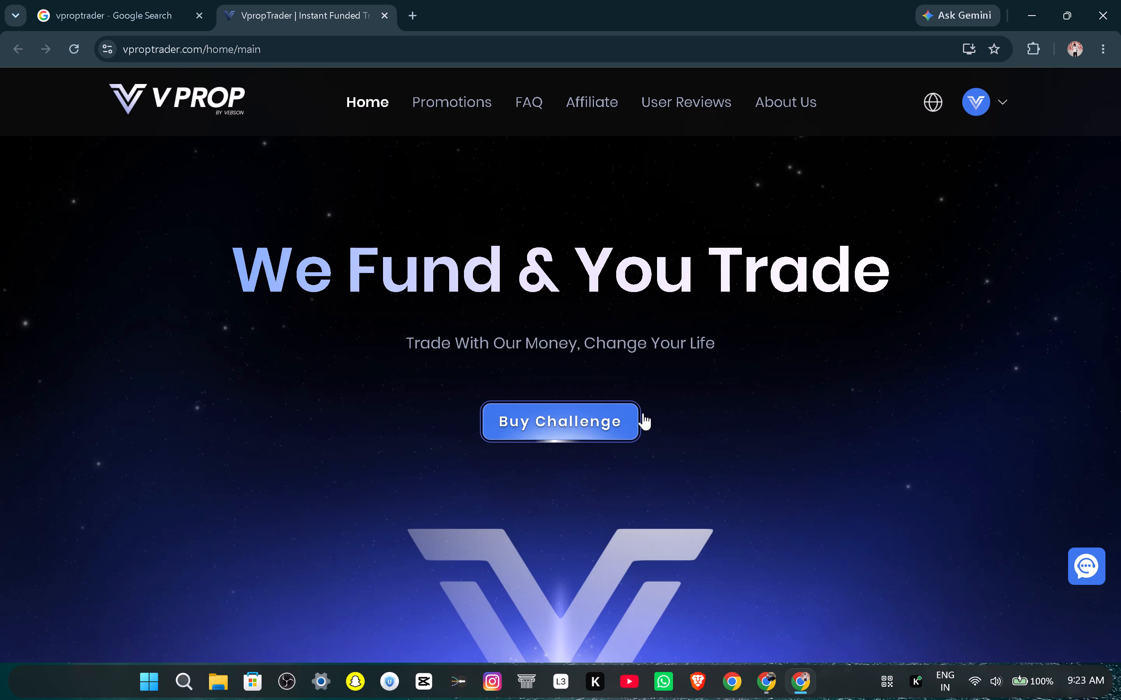
left_click(646, 413)
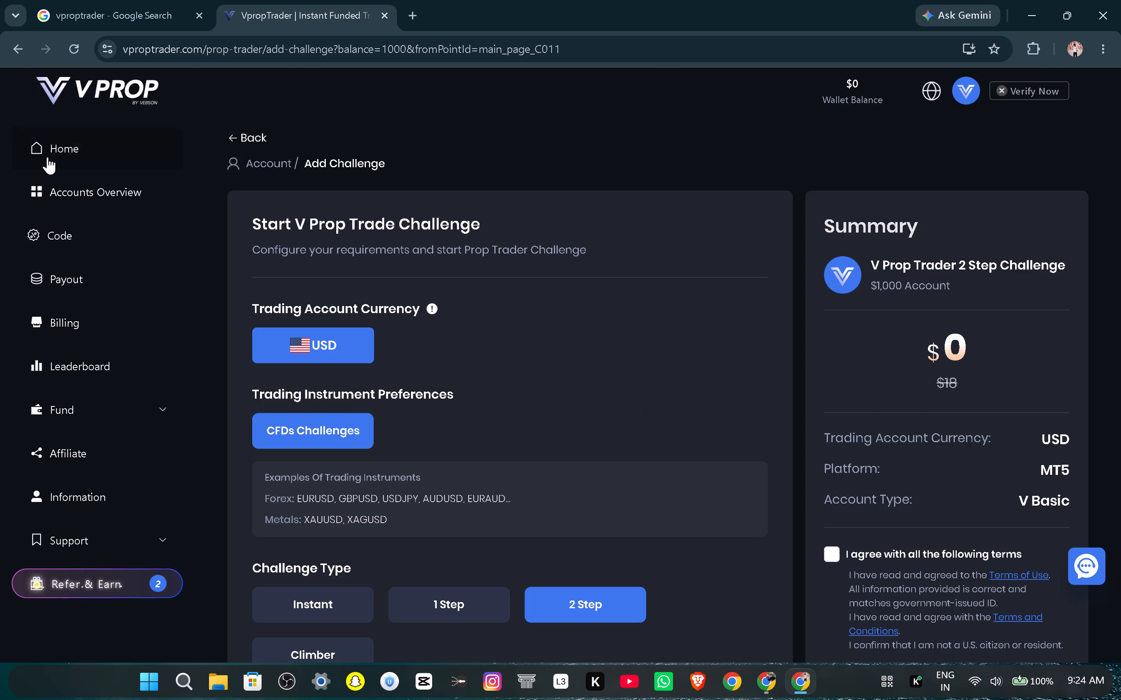
left_click(58, 180)
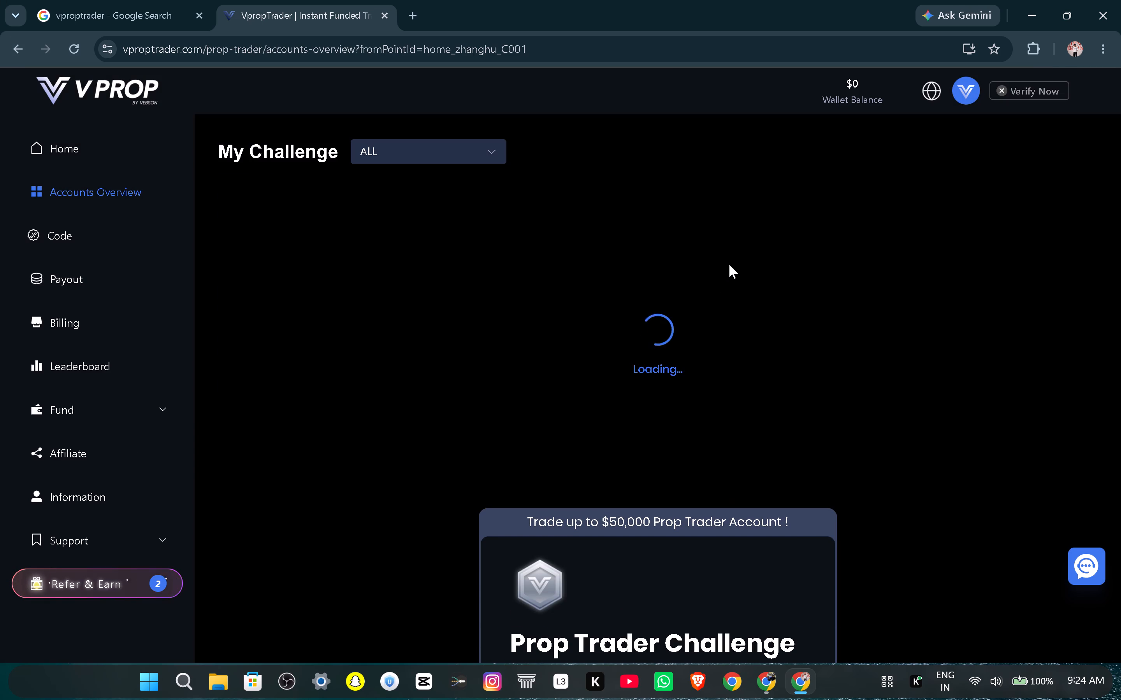
left_click(724, 214)
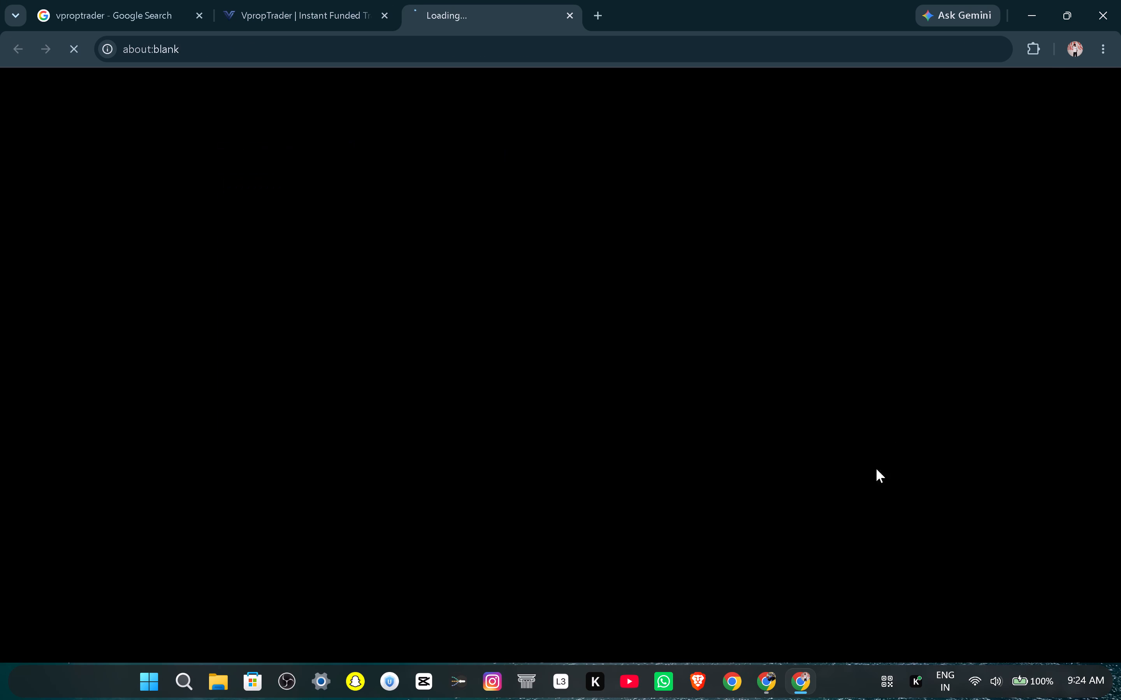
Compare the gold chart in the Vebson web terminal with the marked-up TradingView chart, ending on TradingView.
left_click(764, 680)
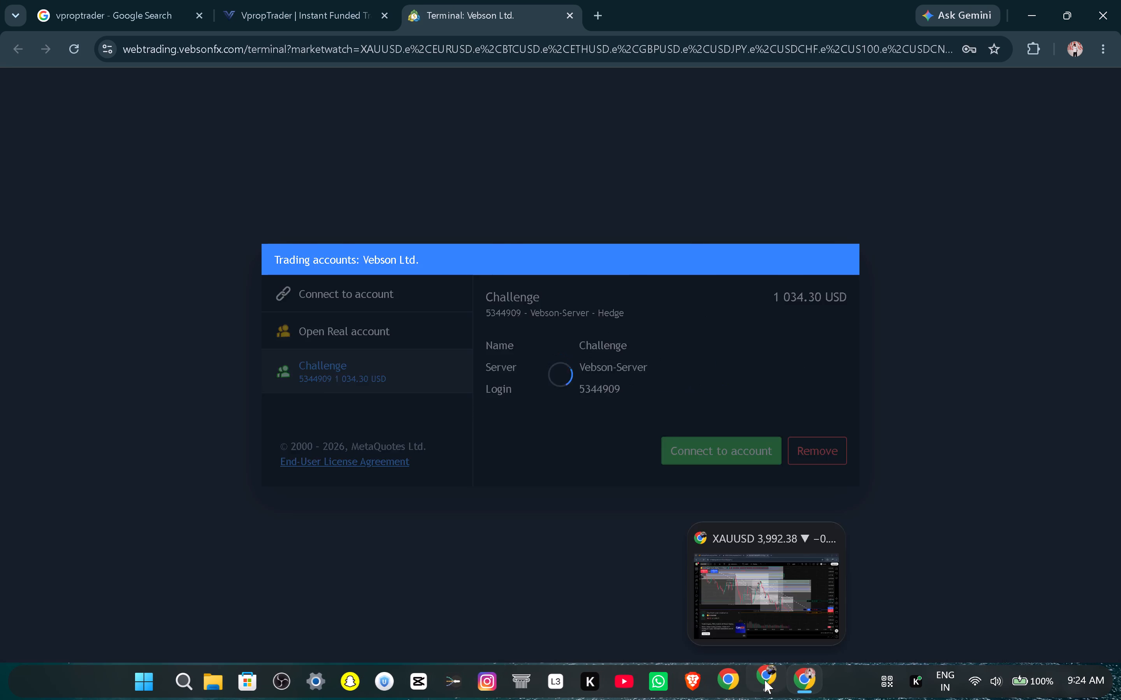
left_click(810, 693)
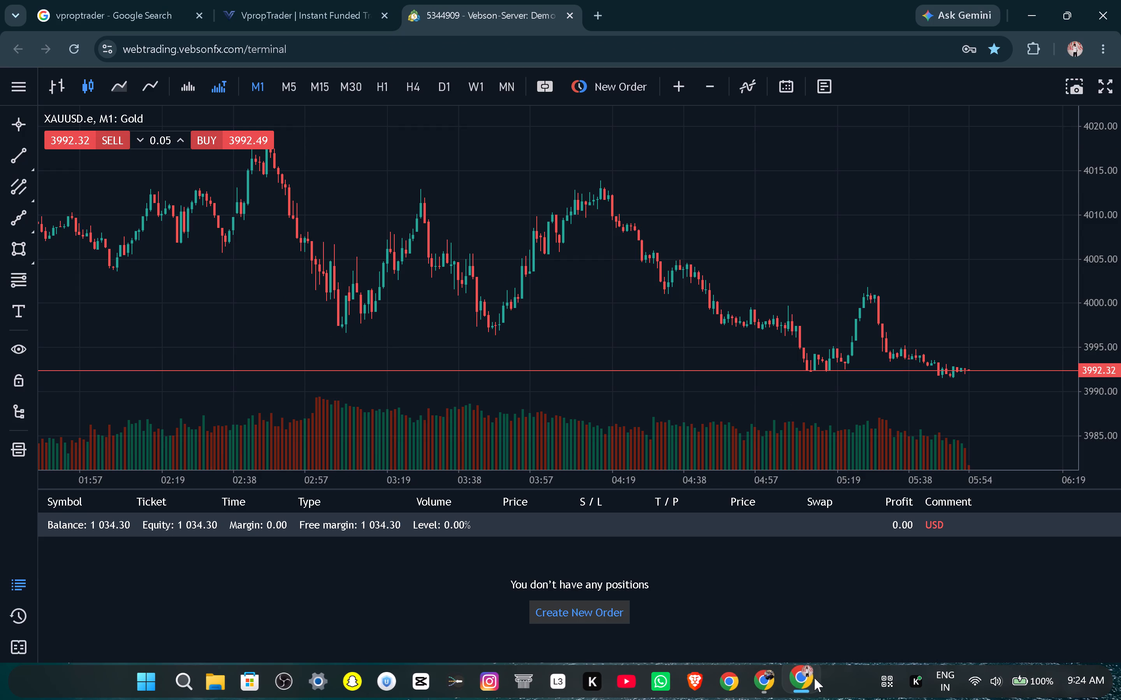
left_click(771, 684)
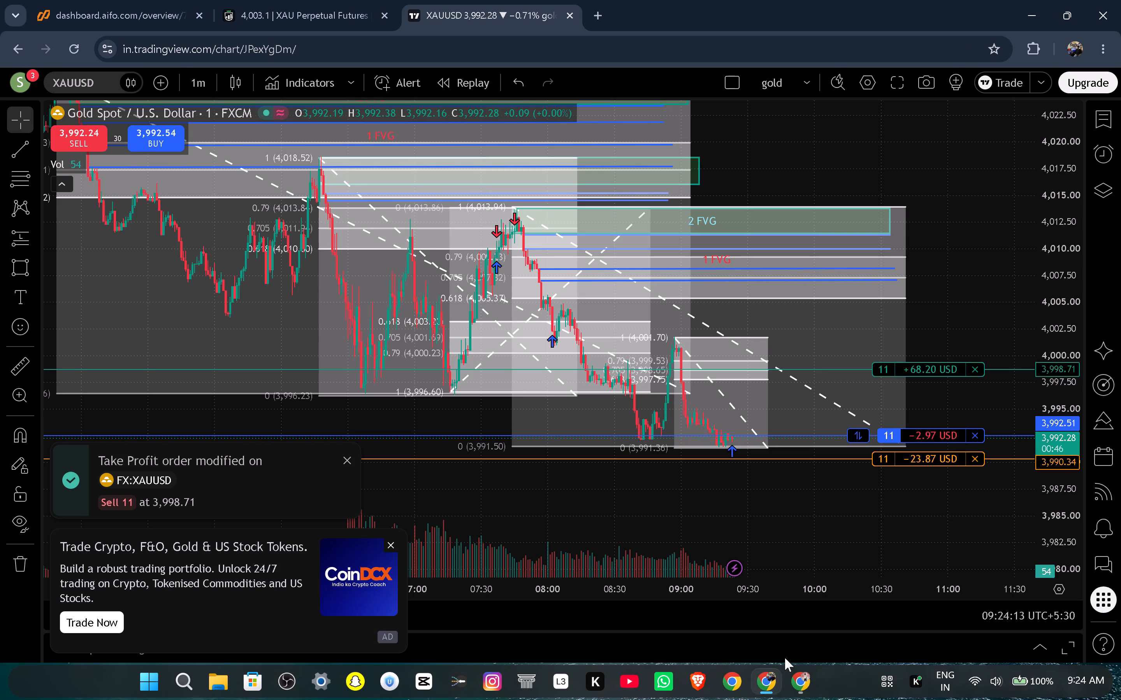
left_click(802, 685)
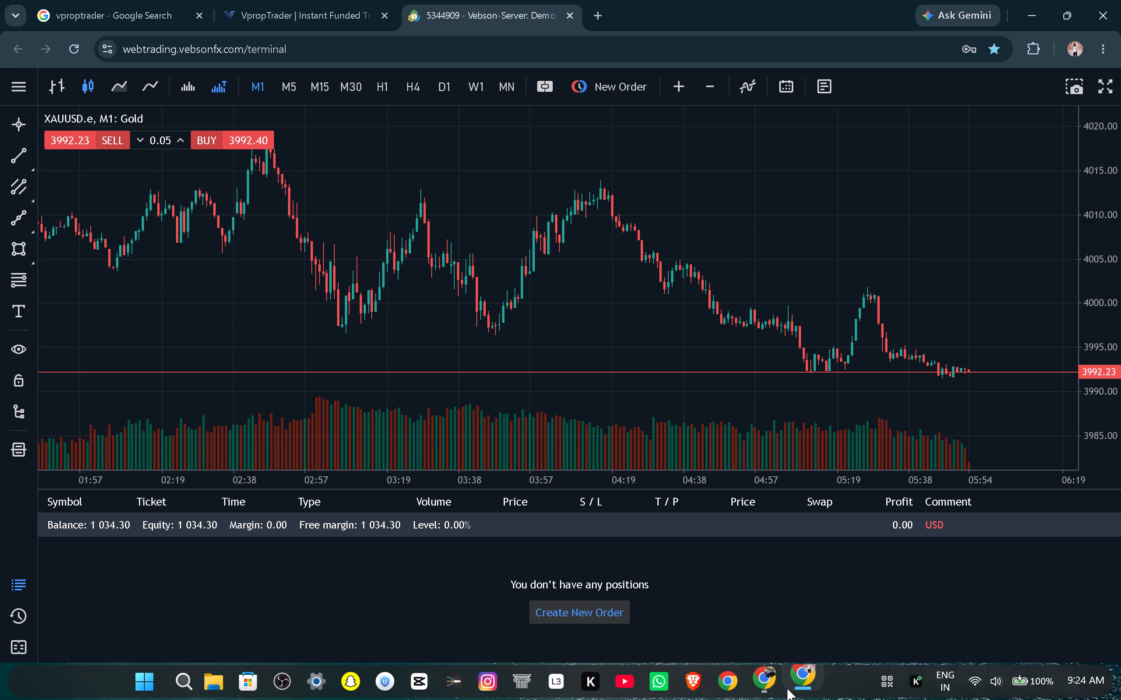
left_click(771, 684)
left_click(763, 686)
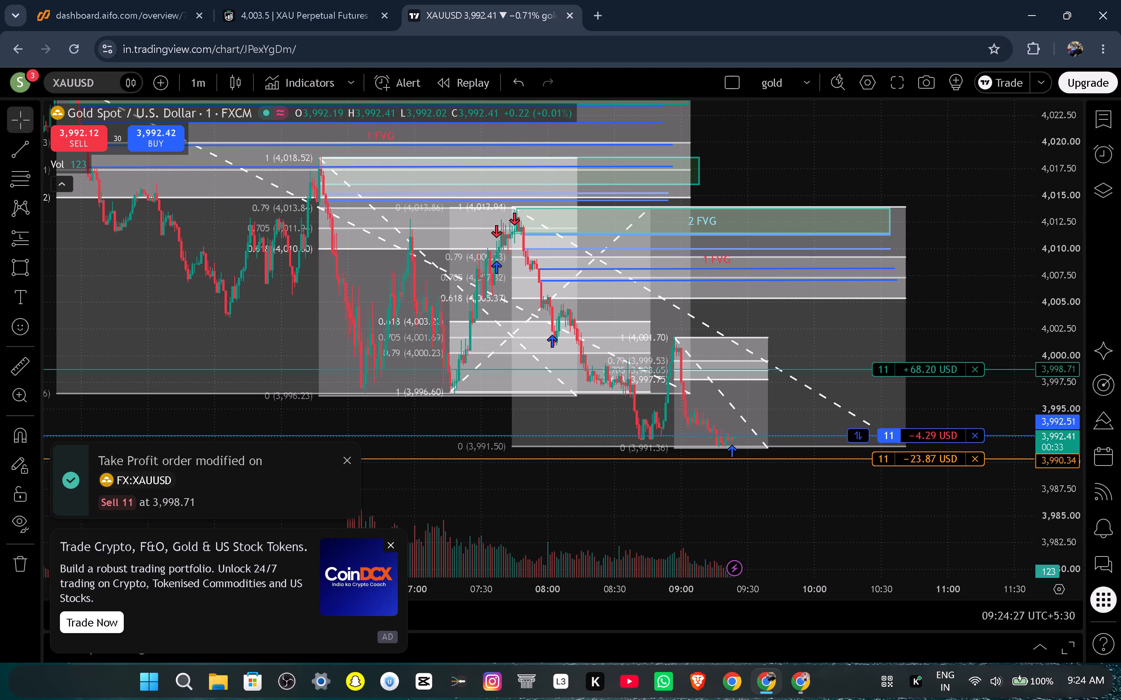
Switch to the Vebson web terminal and open a market buy of 0.05 lots on XAUUSD.e.
left_click(798, 673)
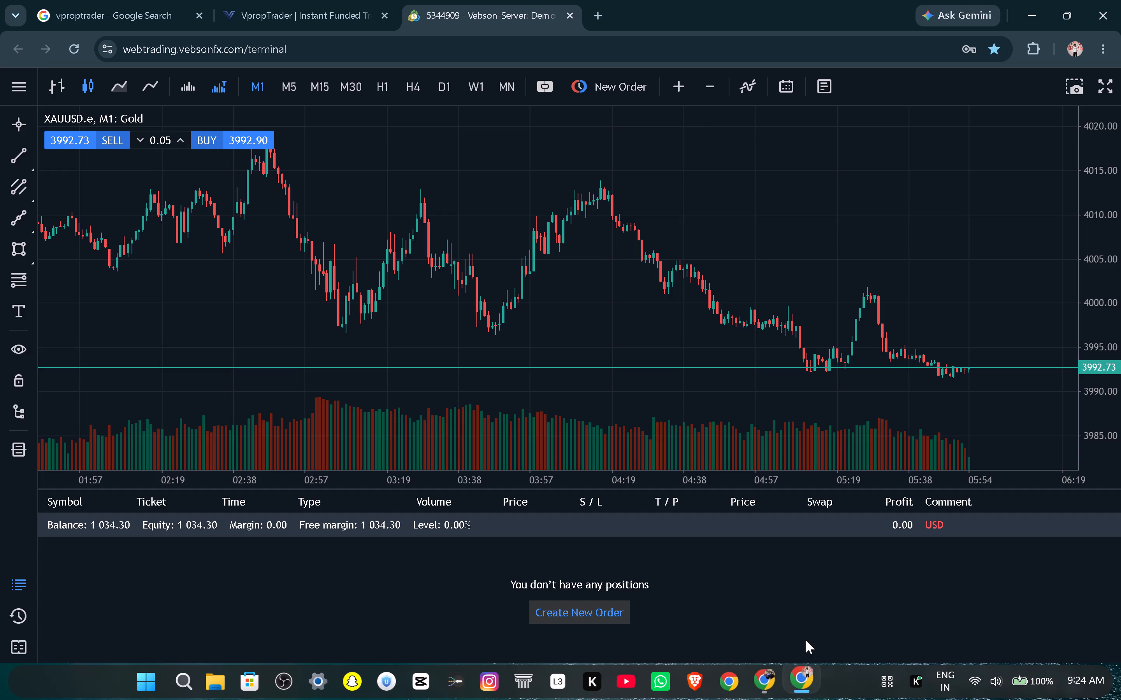
left_click(208, 135)
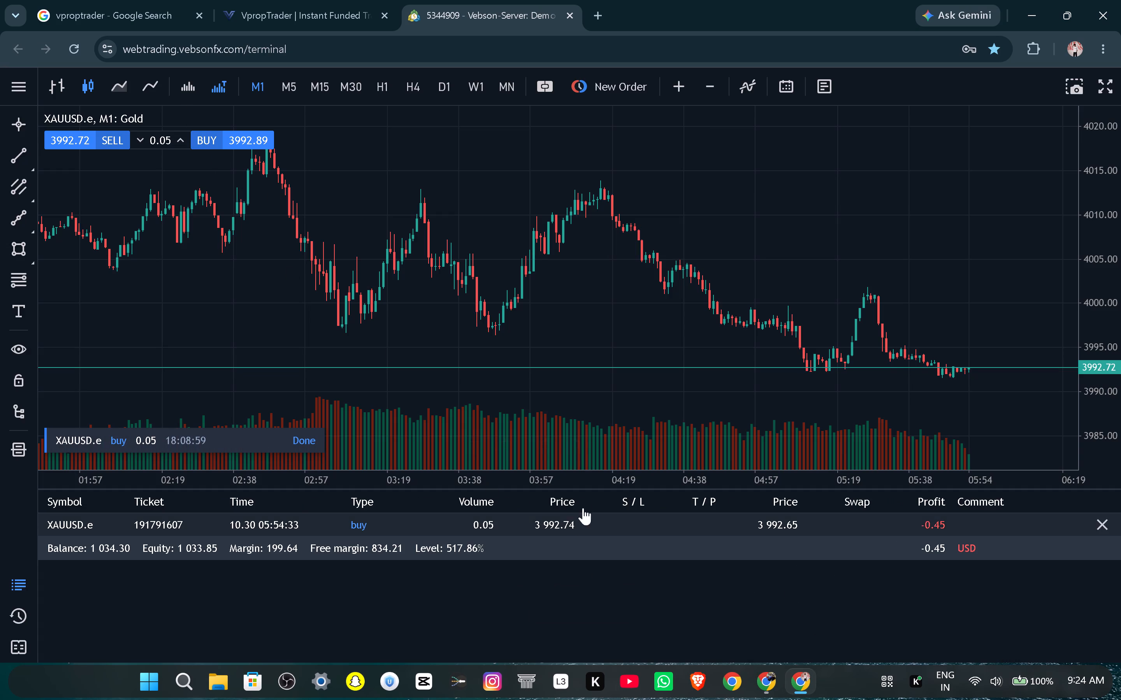
Open the new XAUUSD.e buy position for modification and set its volume to the full 0.05 lots.
right_click(753, 525)
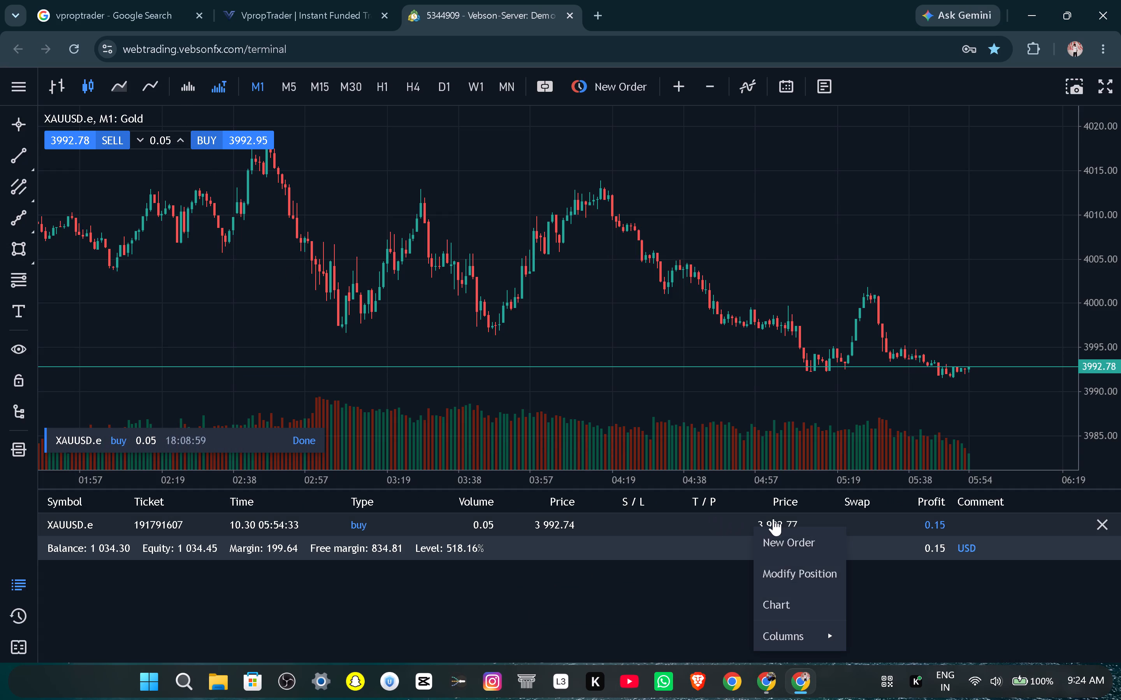
left_click(796, 574)
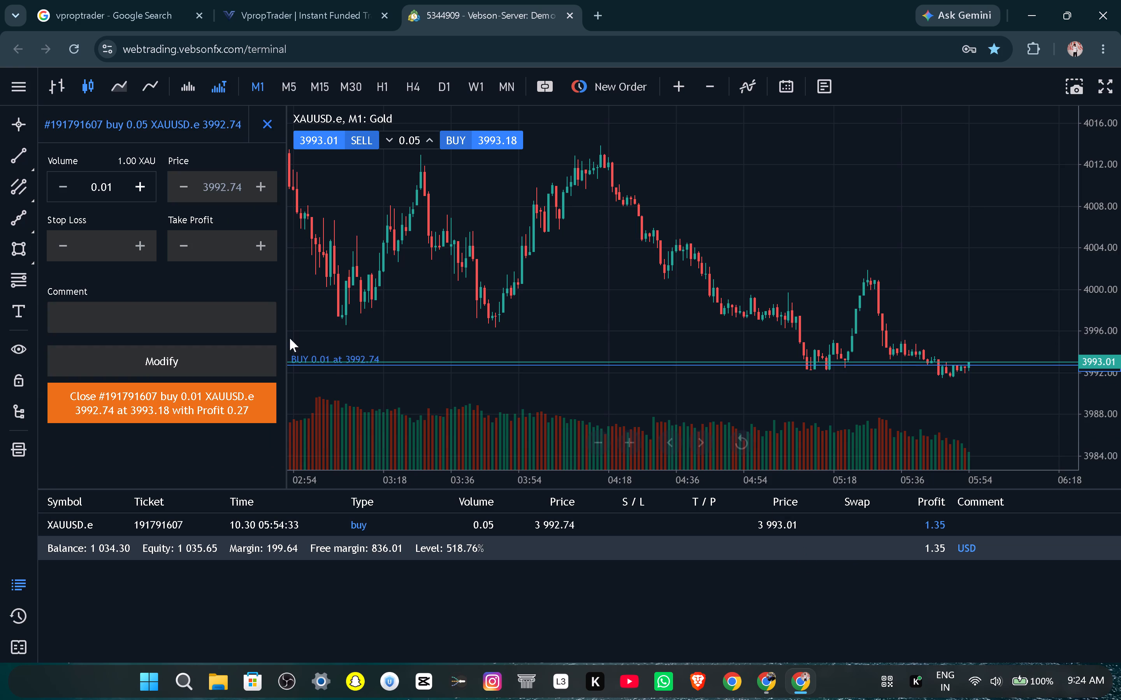
left_click_drag(148, 187, 143, 187)
left_click(143, 187)
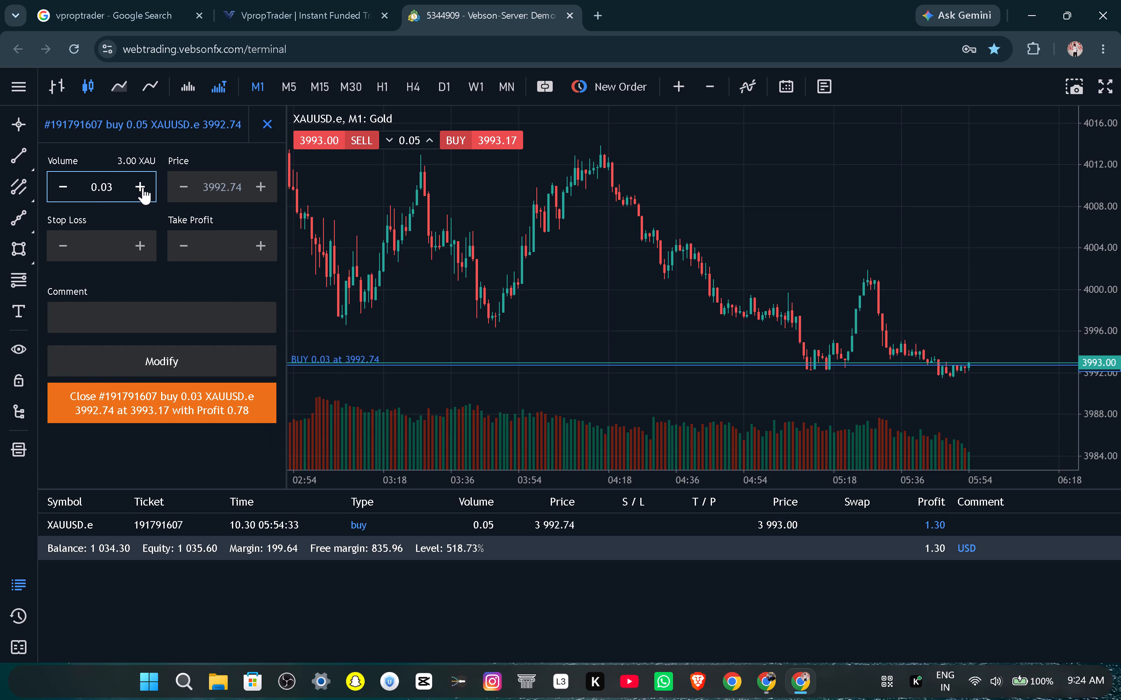
left_click(143, 187)
left_click(143, 187)
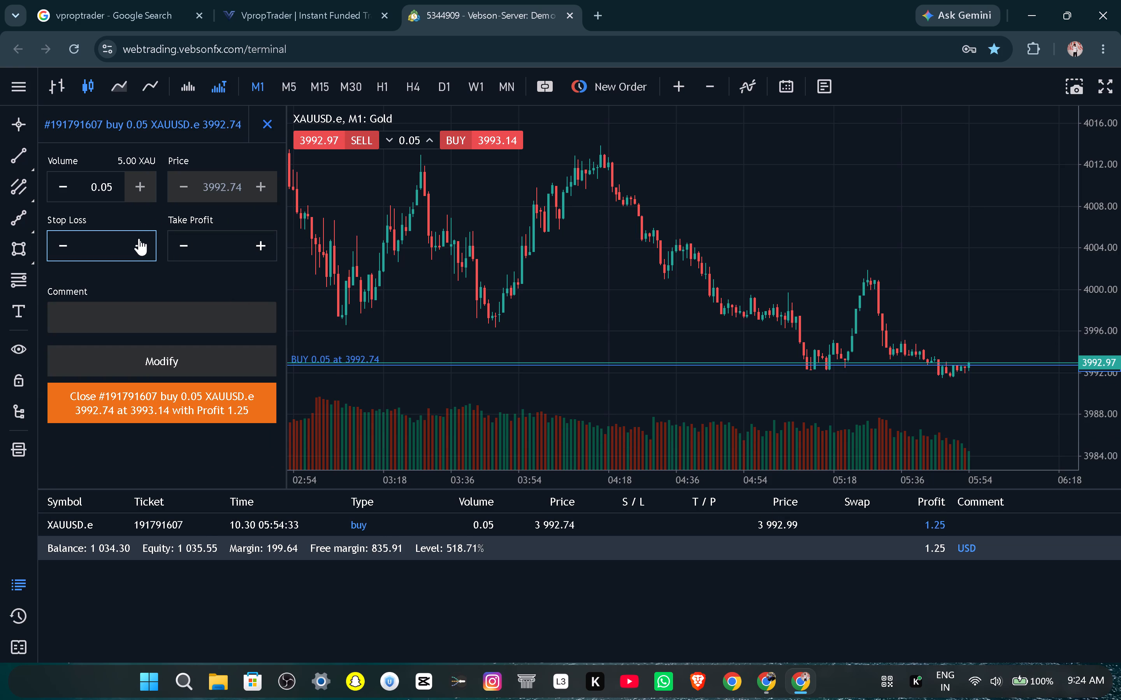
Add a stop loss to the gold buy and adjust it on the chart to about 3990.16.
left_click(139, 238)
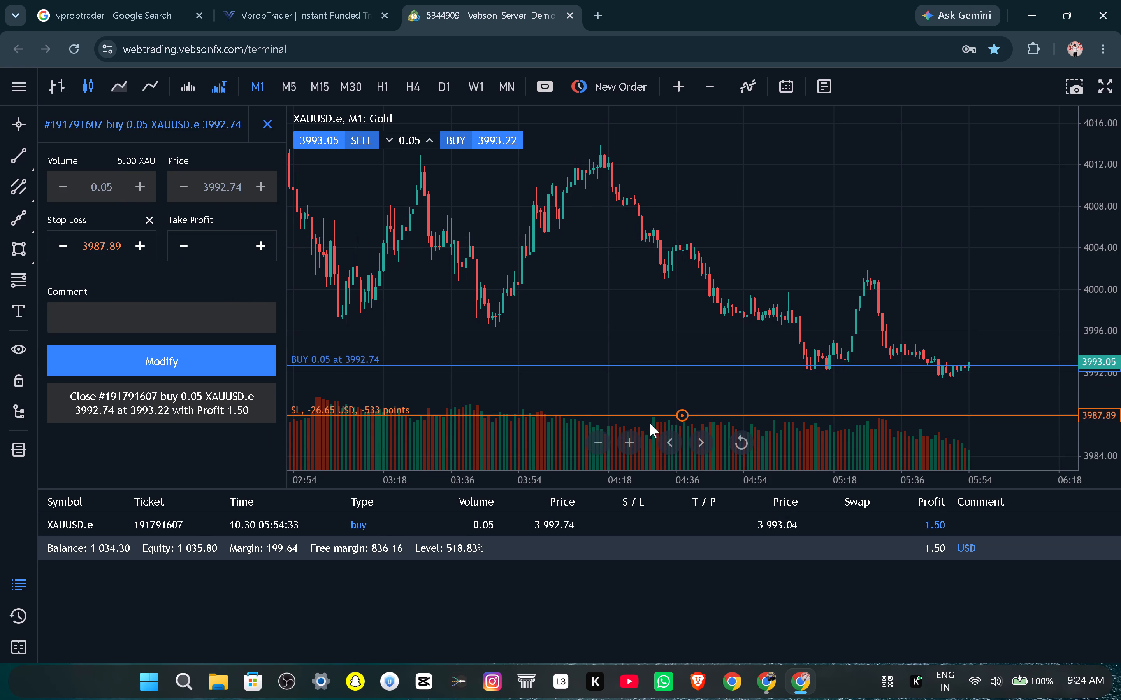
left_click_drag(683, 415, 687, 379)
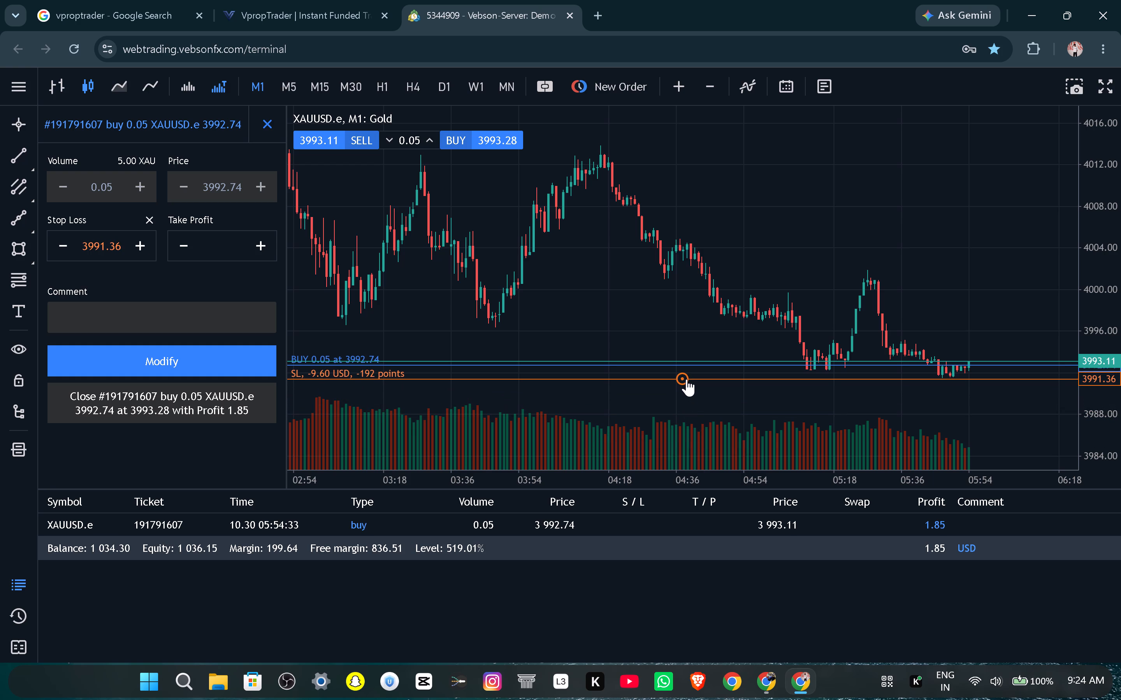
left_click_drag(687, 379, 689, 382)
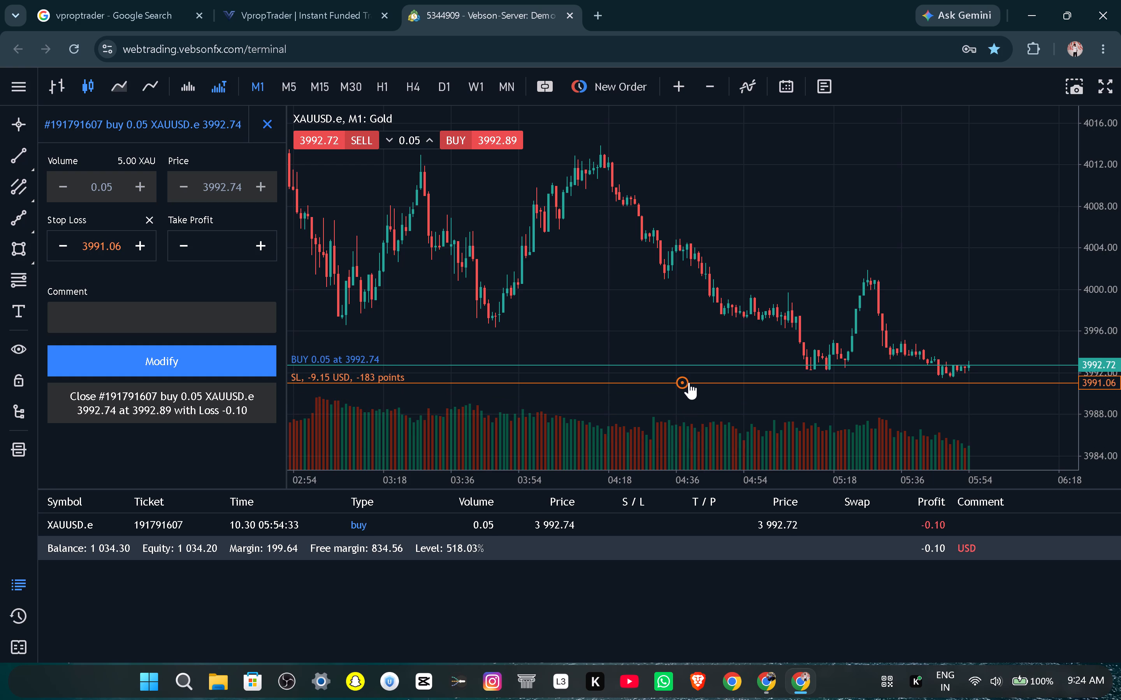
left_click_drag(689, 382, 691, 387)
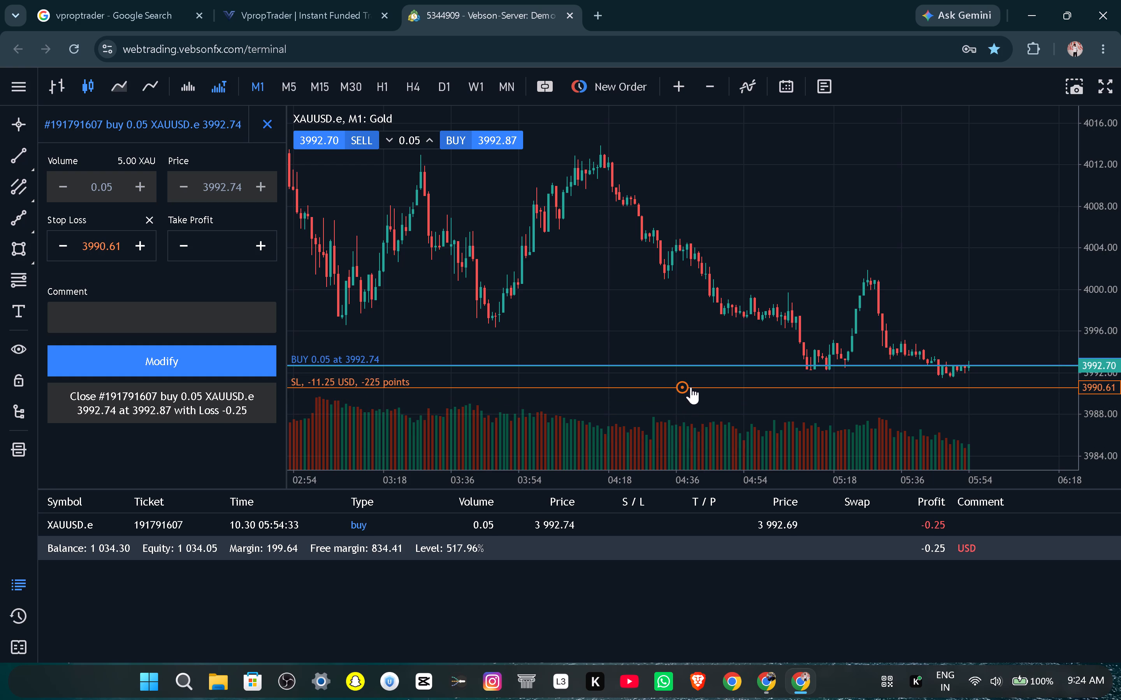
left_click_drag(691, 387, 693, 389)
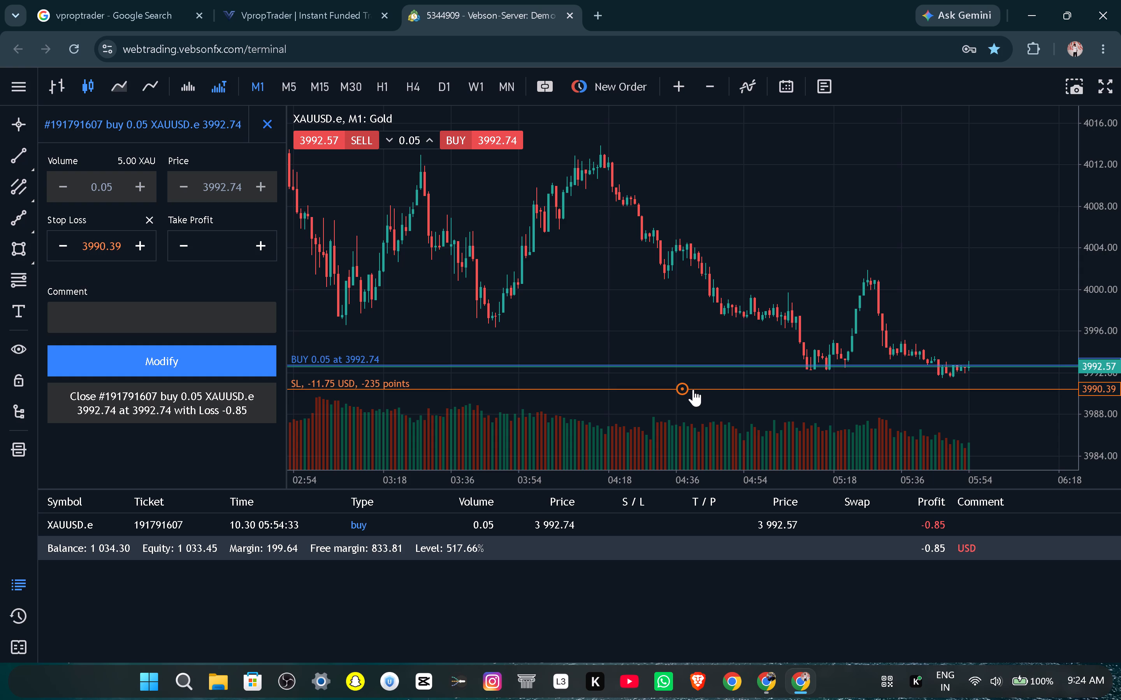
left_click_drag(693, 389, 695, 392)
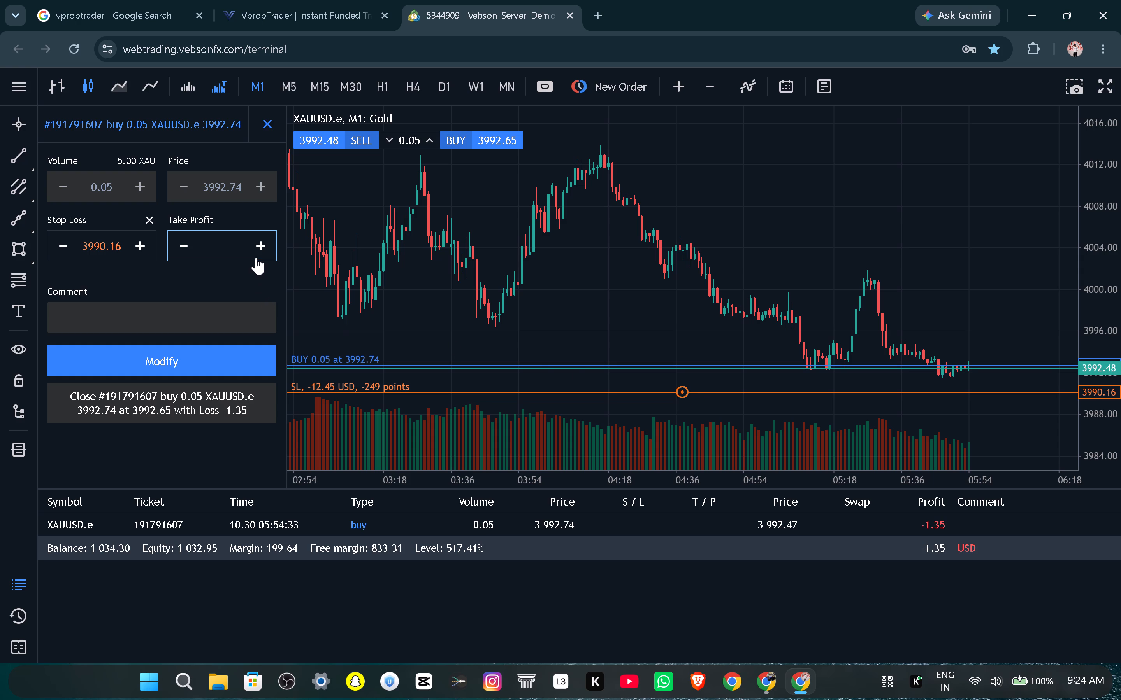
Add a take profit to the gold buy, adjust it on the chart to about 3995.62, and submit the position modification.
left_click(258, 248)
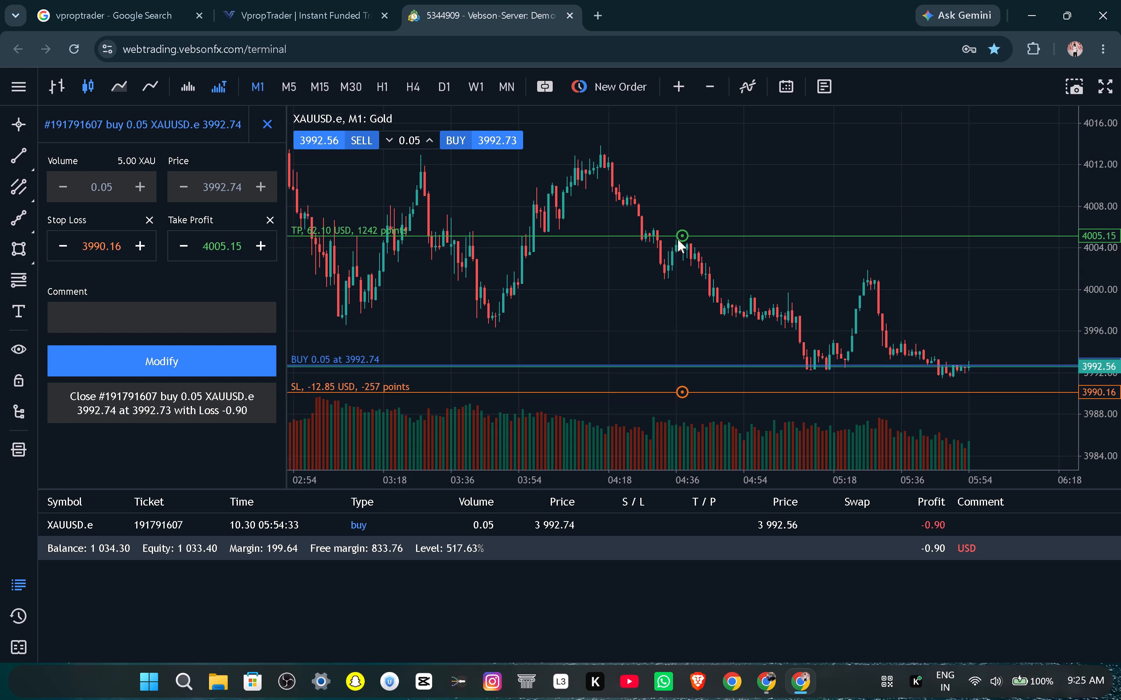
left_click_drag(687, 231, 688, 284)
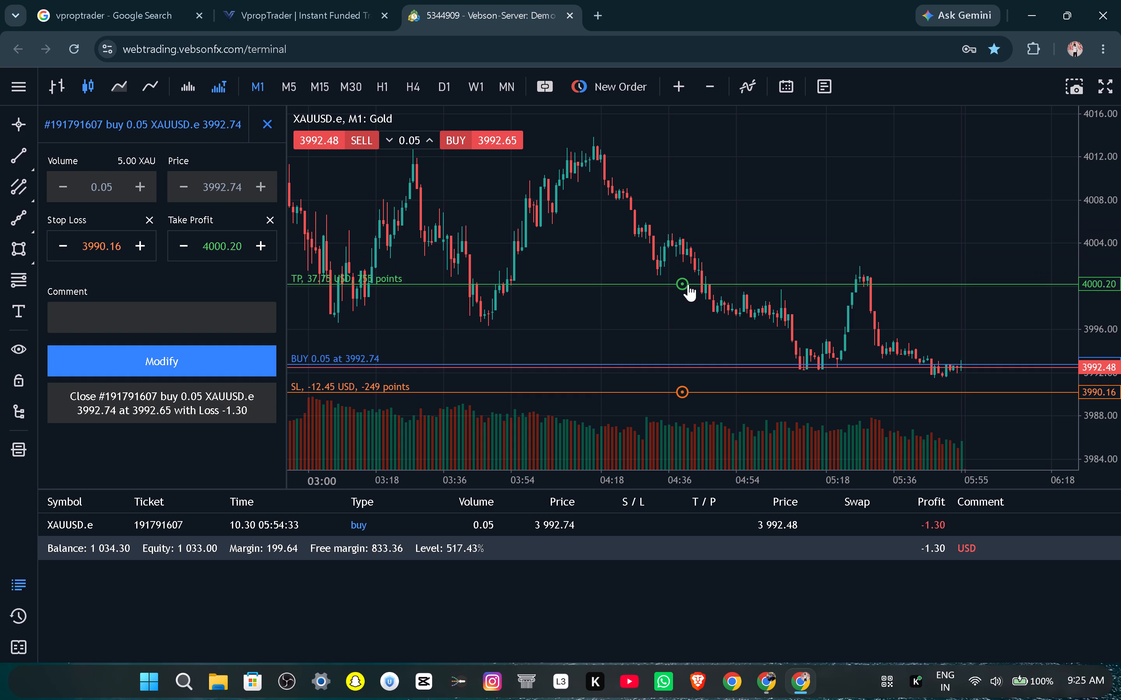
left_click_drag(688, 284, 691, 294)
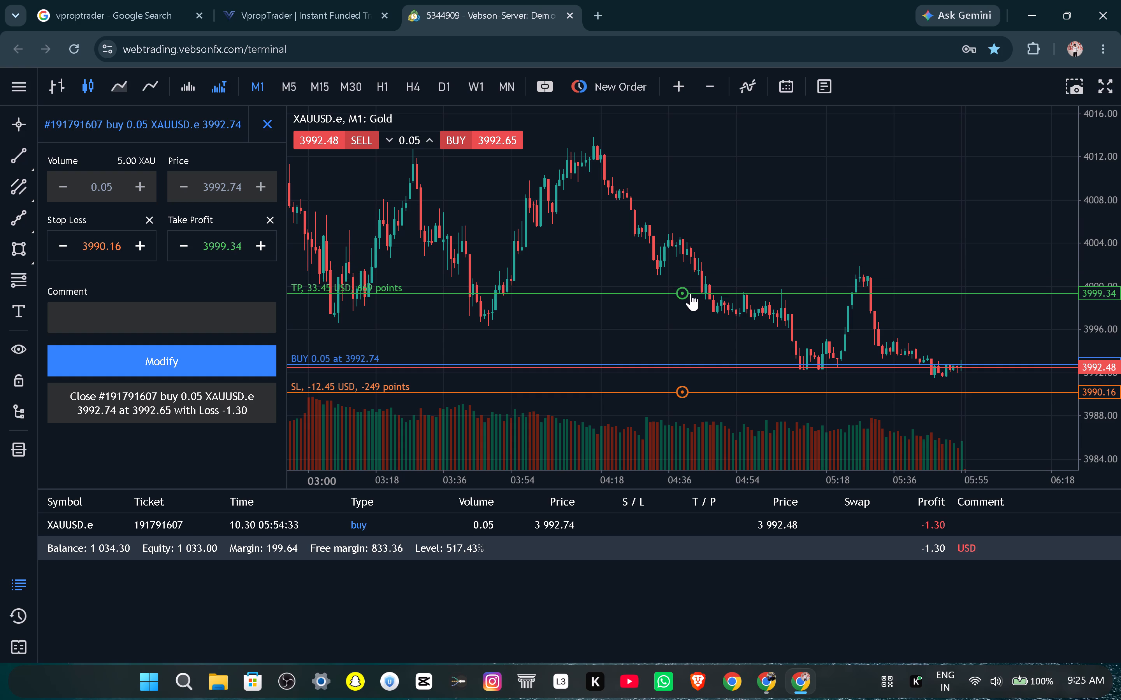
left_click_drag(691, 294, 691, 297)
double_click(691, 297)
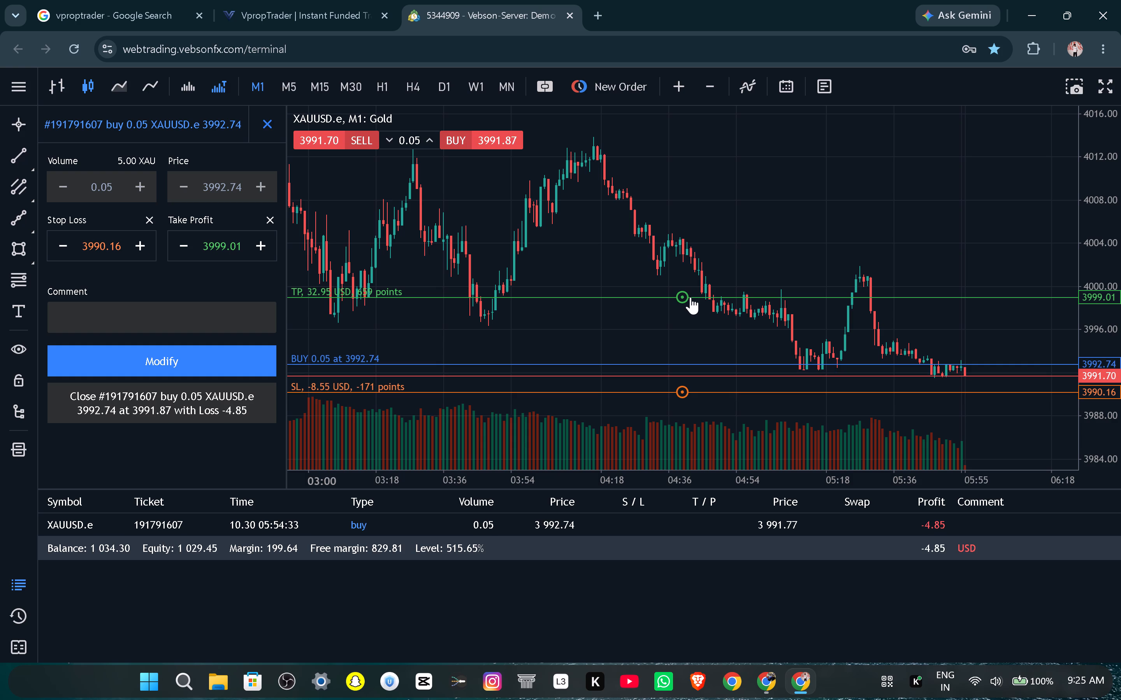
left_click_drag(691, 297, 695, 308)
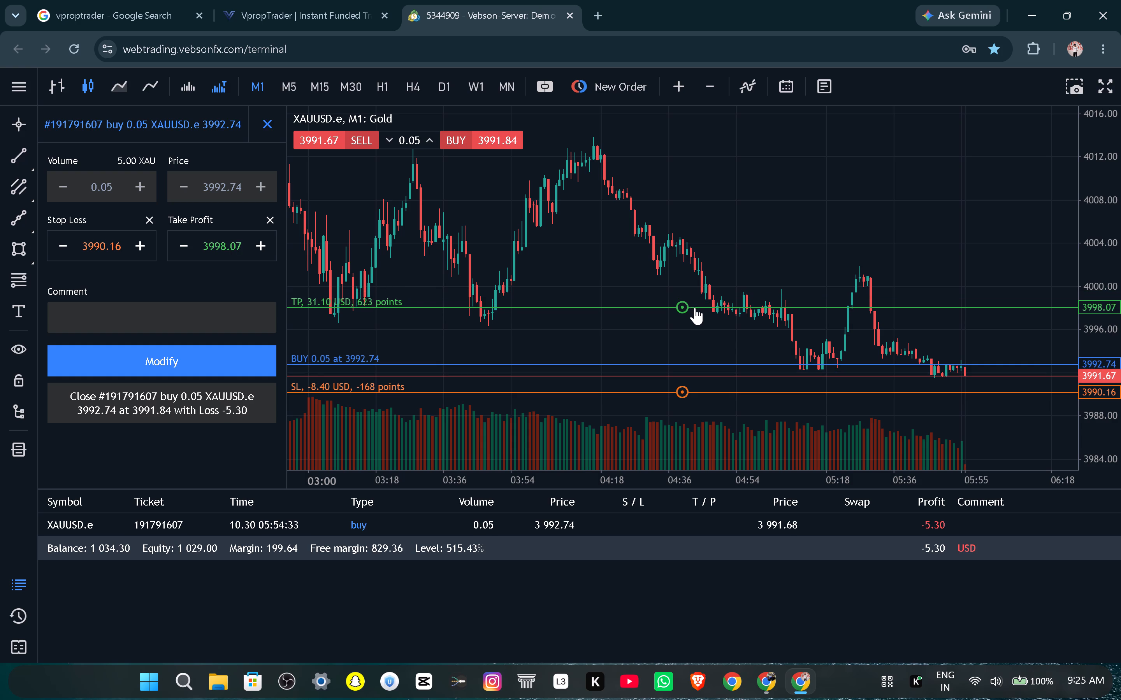
left_click_drag(695, 308, 696, 311)
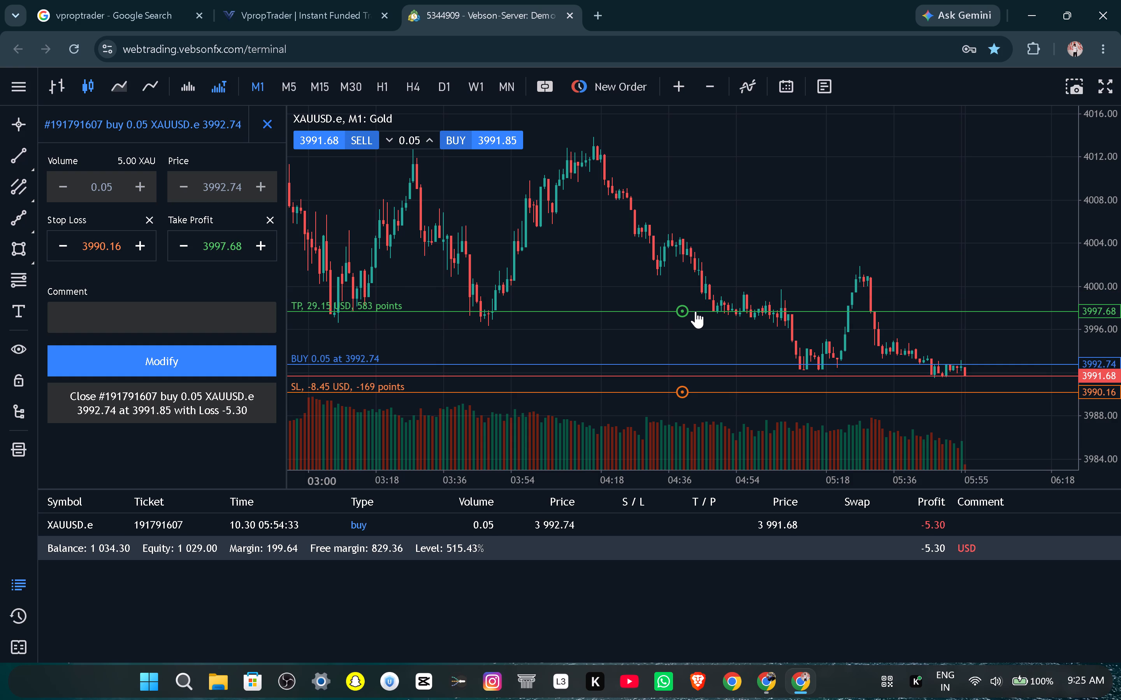
left_click_drag(696, 311, 698, 316)
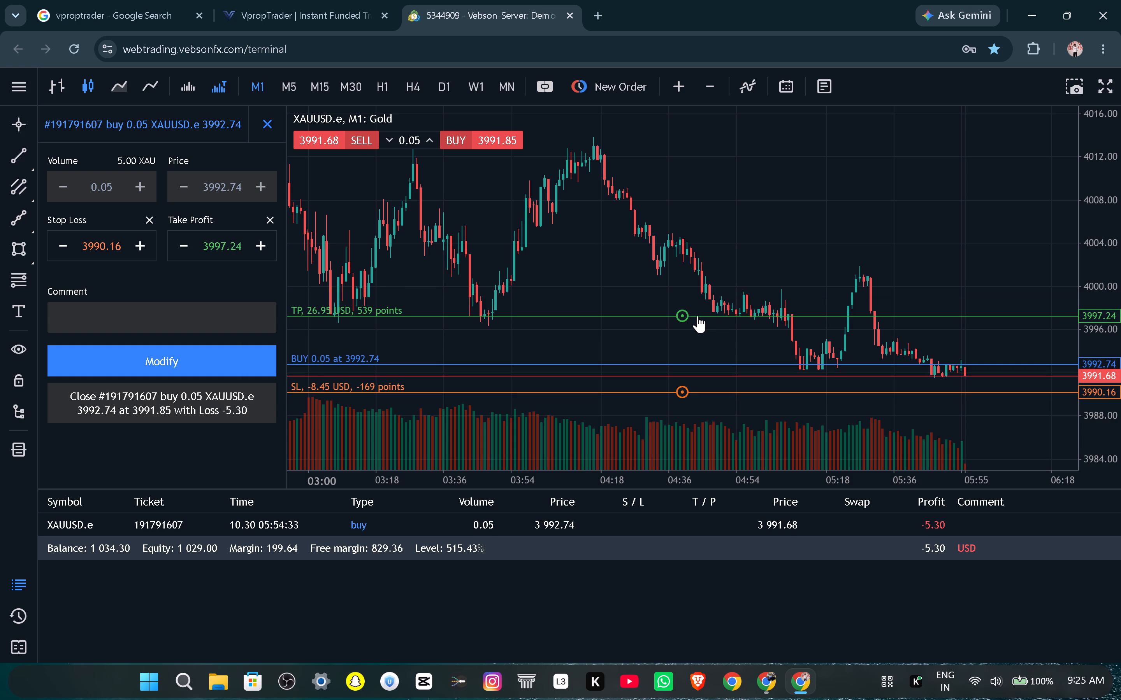
left_click_drag(698, 316, 699, 317)
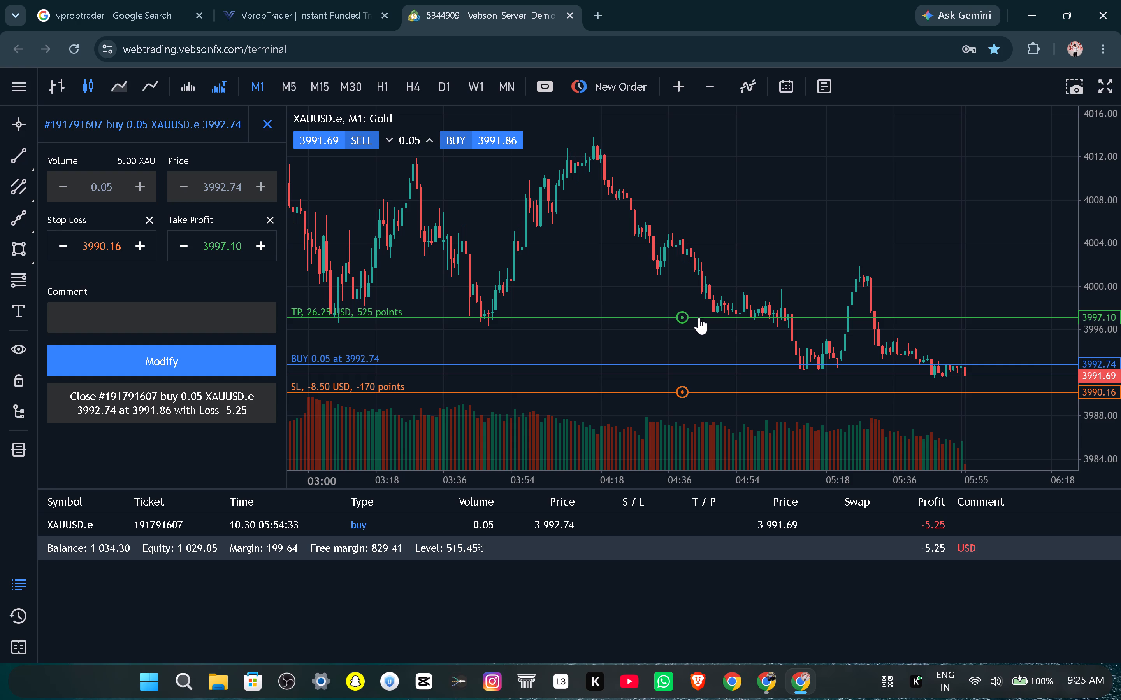
left_click_drag(699, 317, 698, 324)
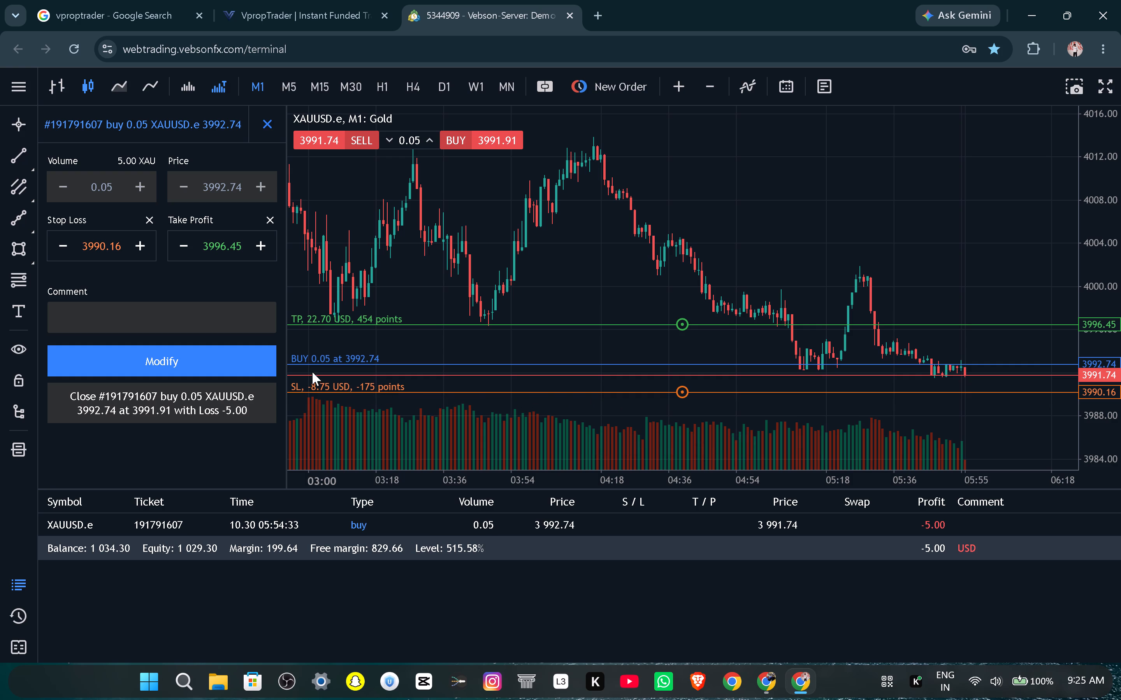
left_click_drag(683, 324, 679, 330)
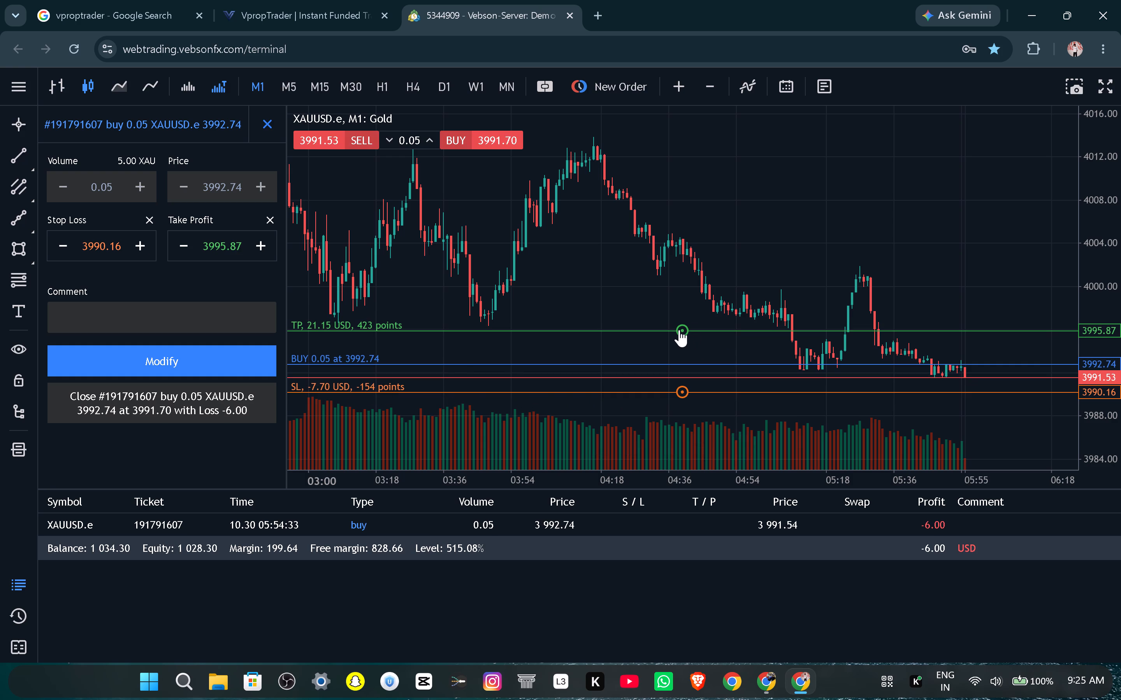
left_click_drag(679, 330, 679, 332)
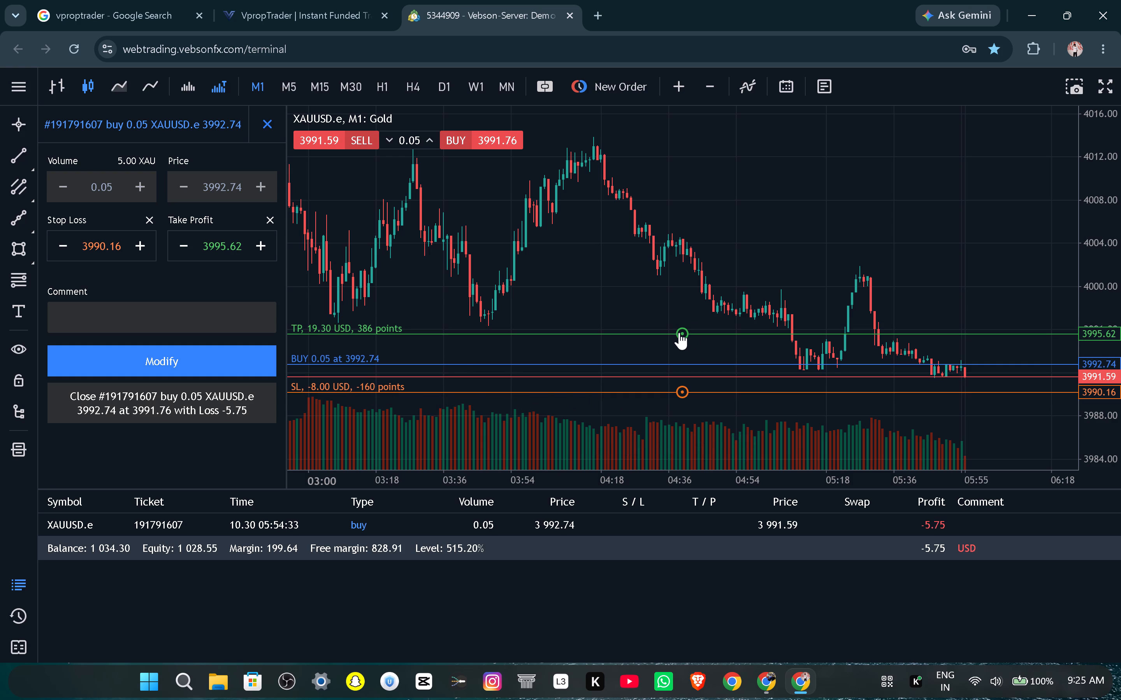
left_click(234, 351)
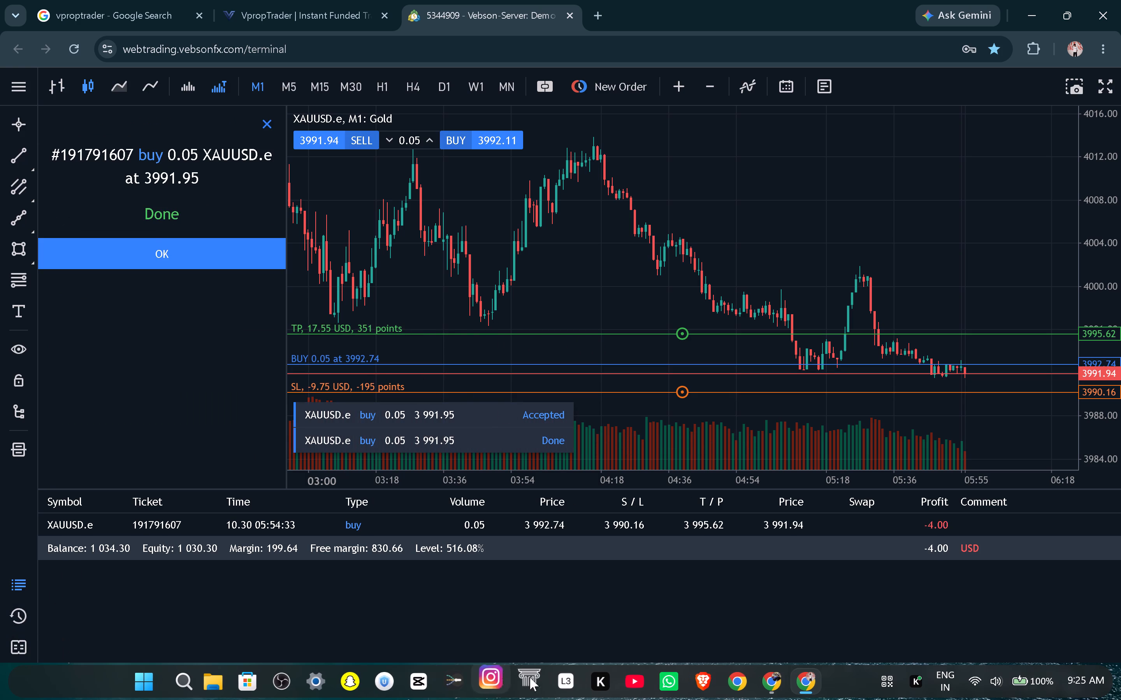
Switch back to the marked-up XAUUSD chart on TradingView.
left_click(761, 676)
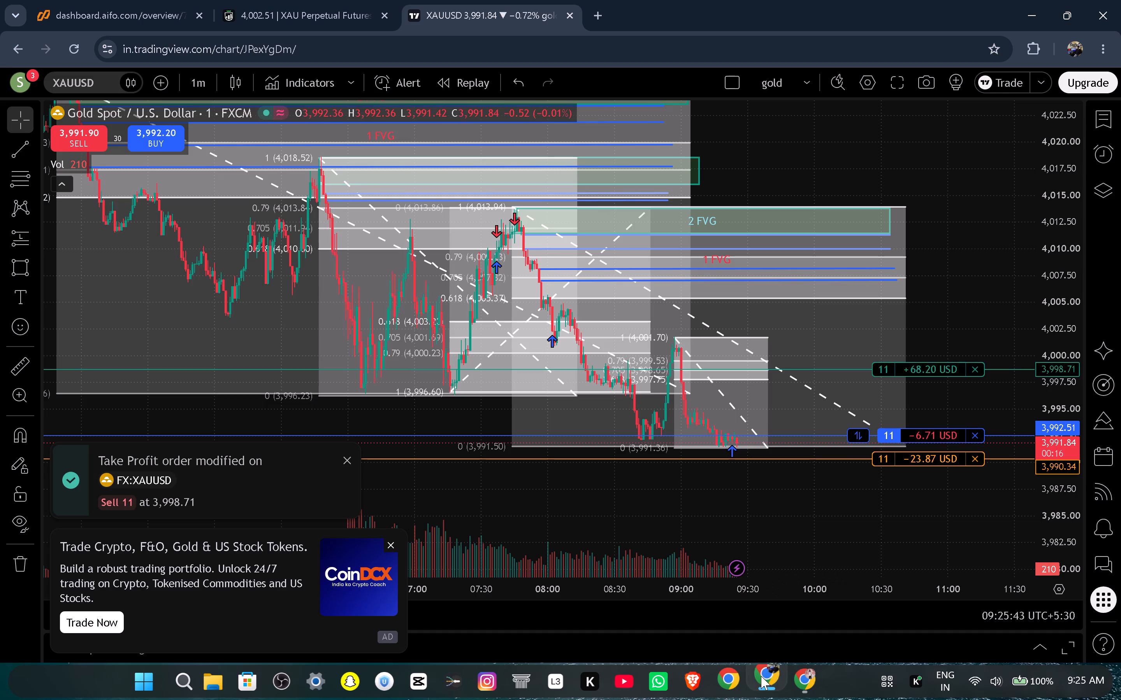
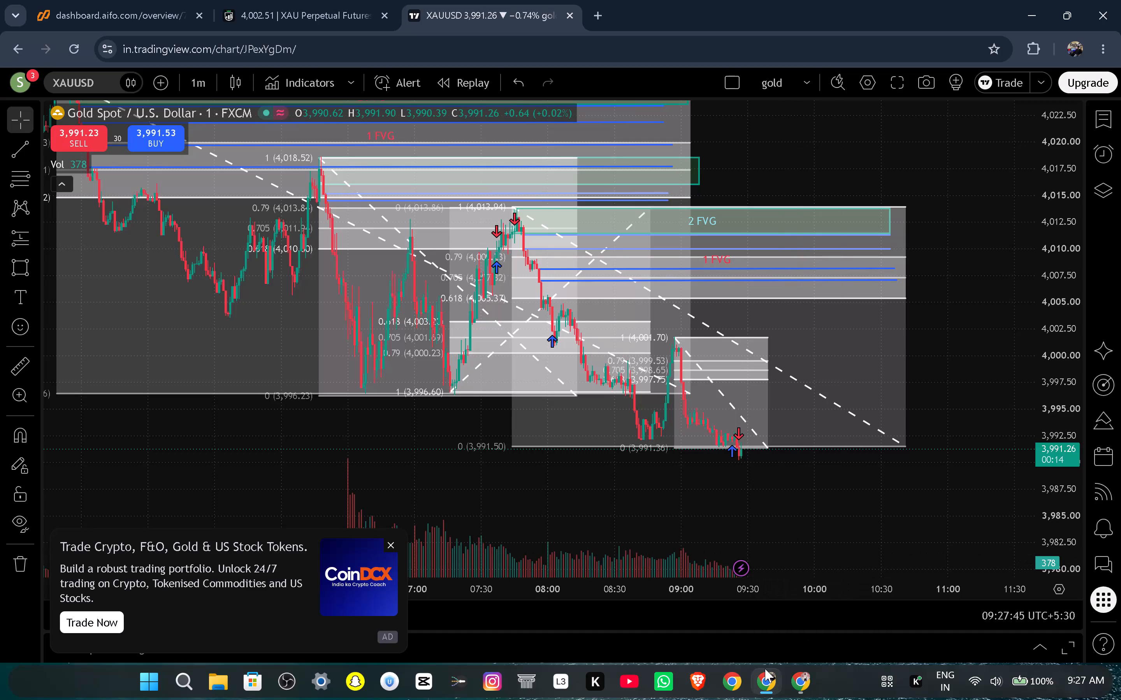
Alternate between the Vebson terminal and the TradingView chart to check the open gold buy against price.
left_click(799, 674)
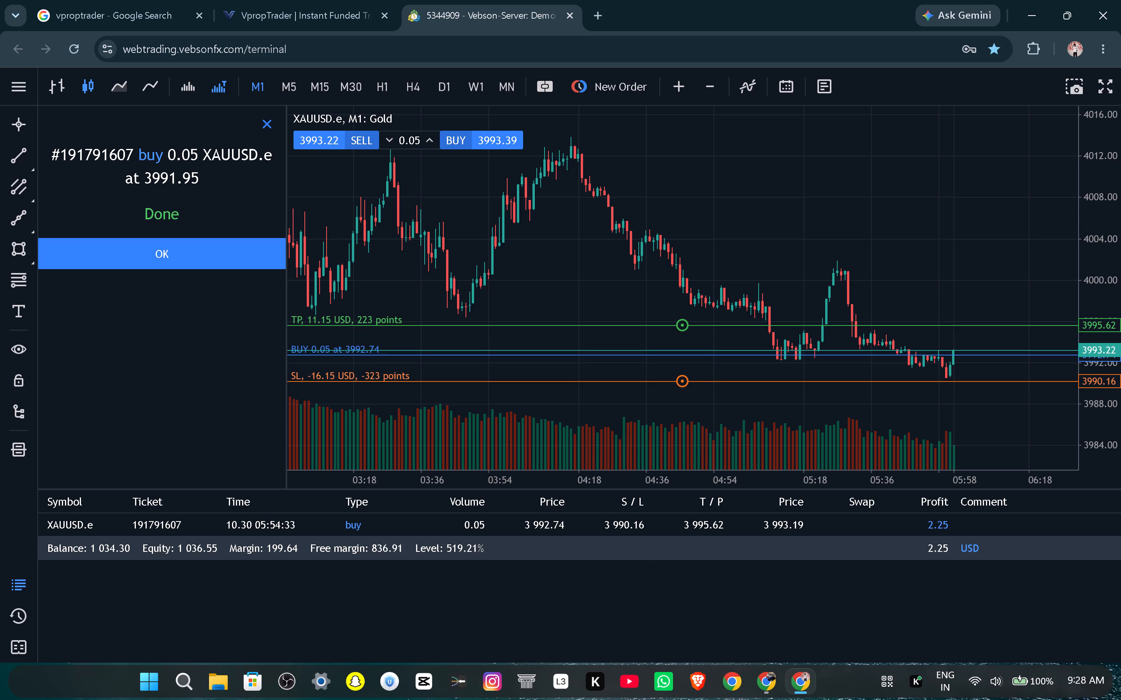
left_click(765, 686)
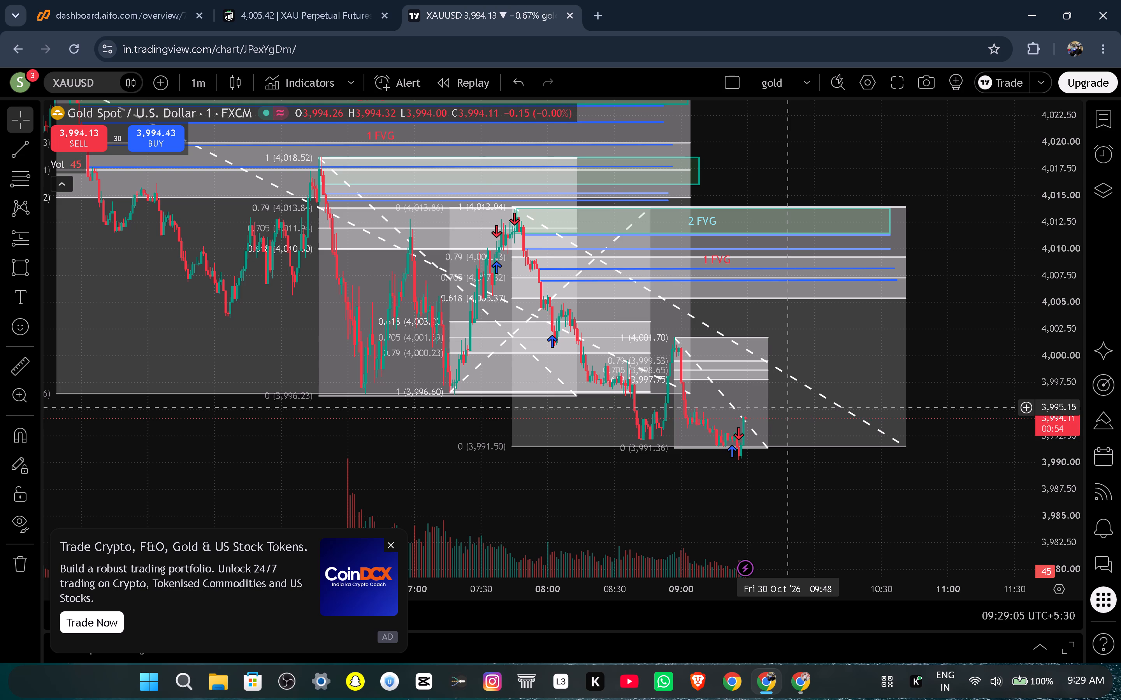
left_click(805, 699)
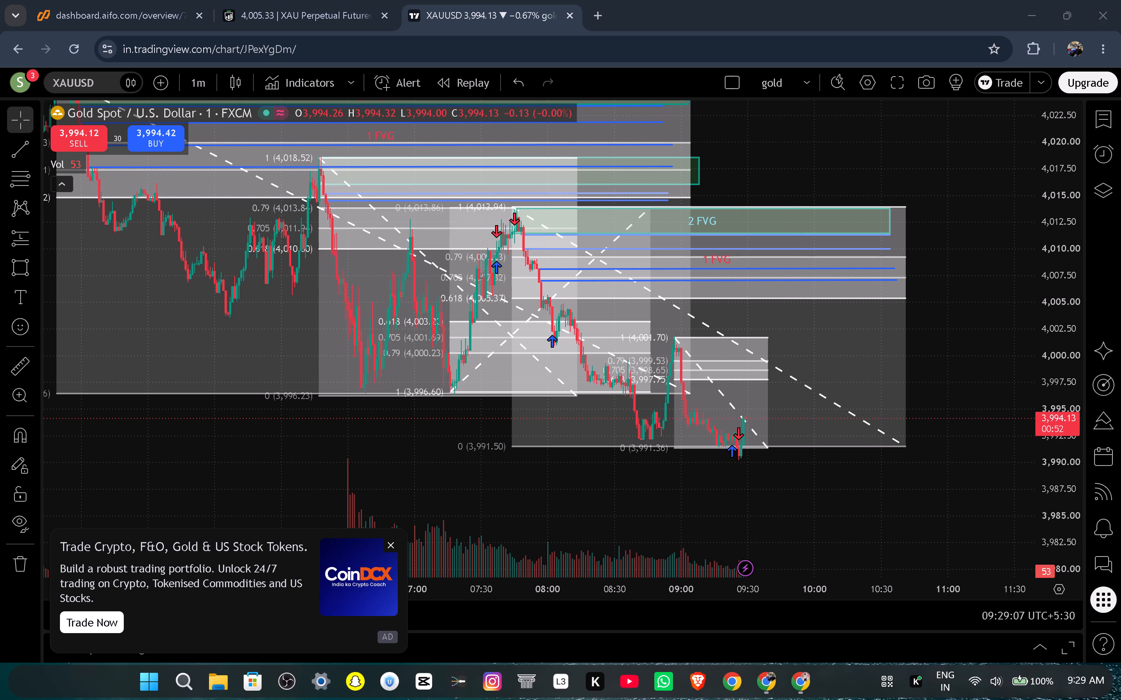
left_click(806, 679)
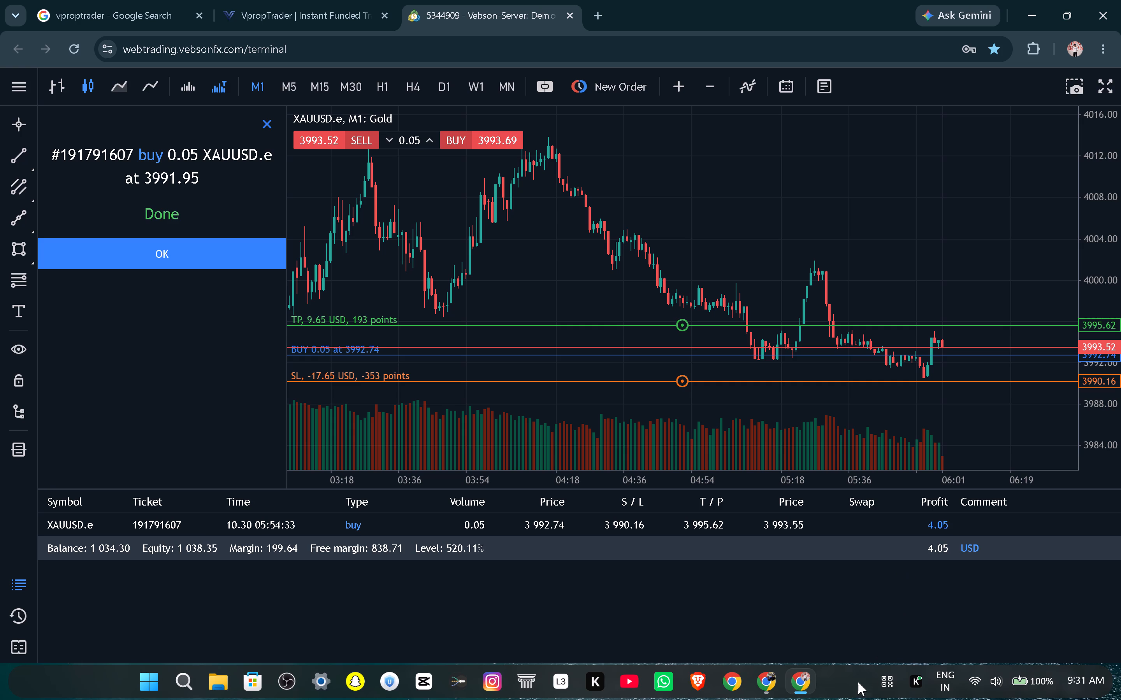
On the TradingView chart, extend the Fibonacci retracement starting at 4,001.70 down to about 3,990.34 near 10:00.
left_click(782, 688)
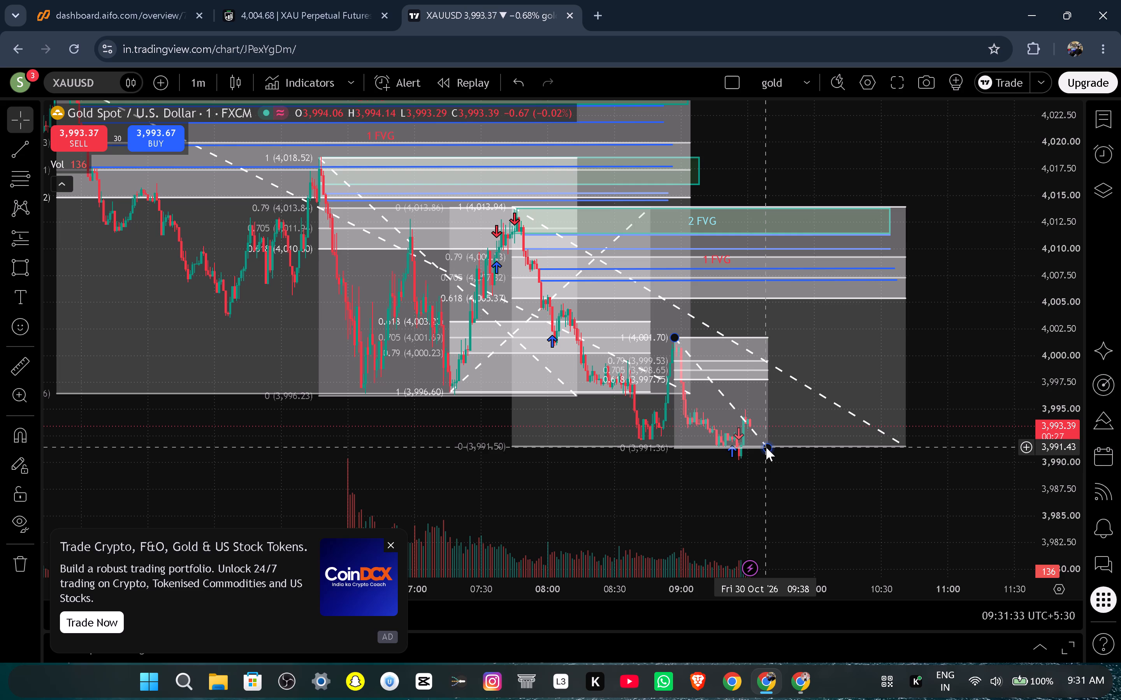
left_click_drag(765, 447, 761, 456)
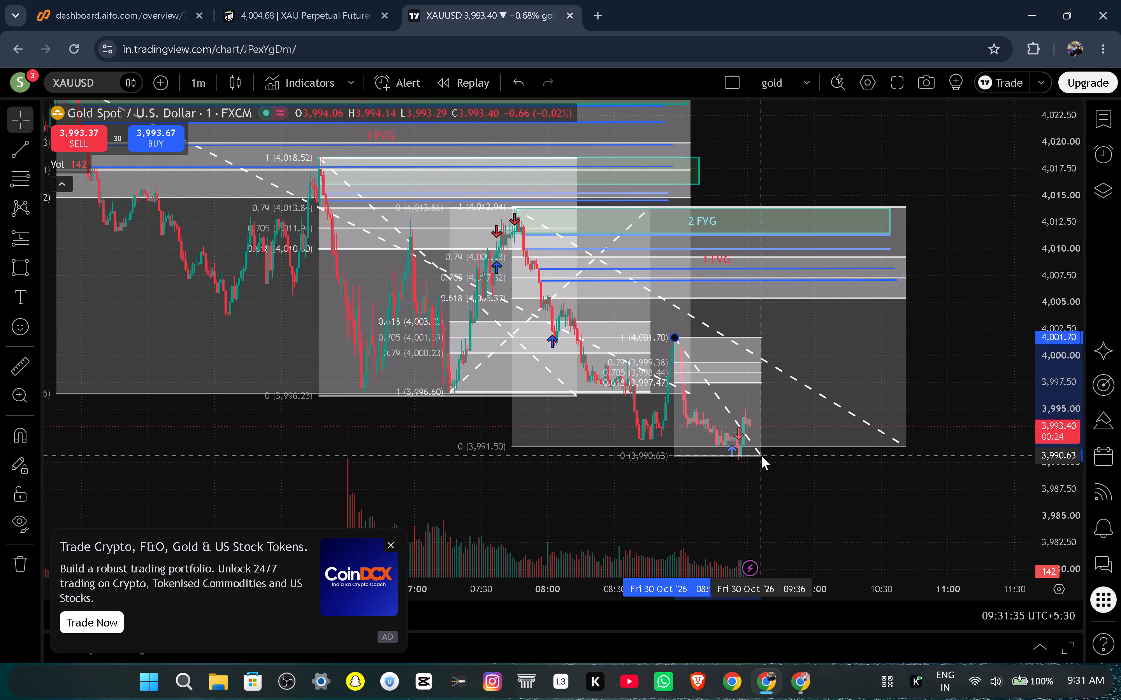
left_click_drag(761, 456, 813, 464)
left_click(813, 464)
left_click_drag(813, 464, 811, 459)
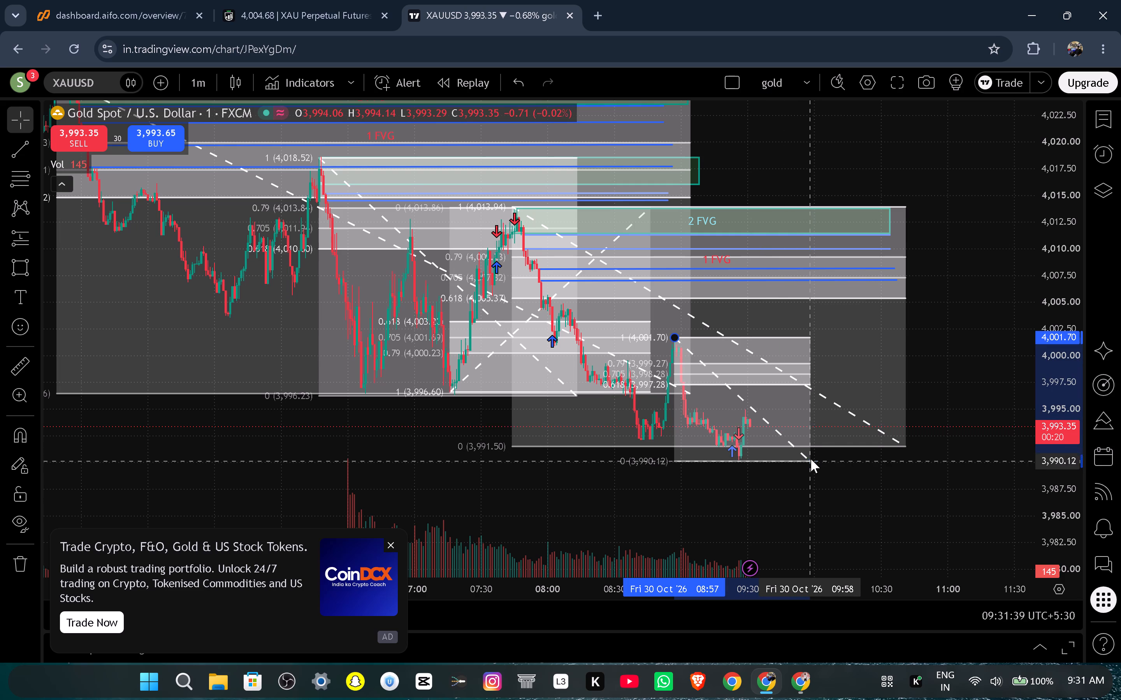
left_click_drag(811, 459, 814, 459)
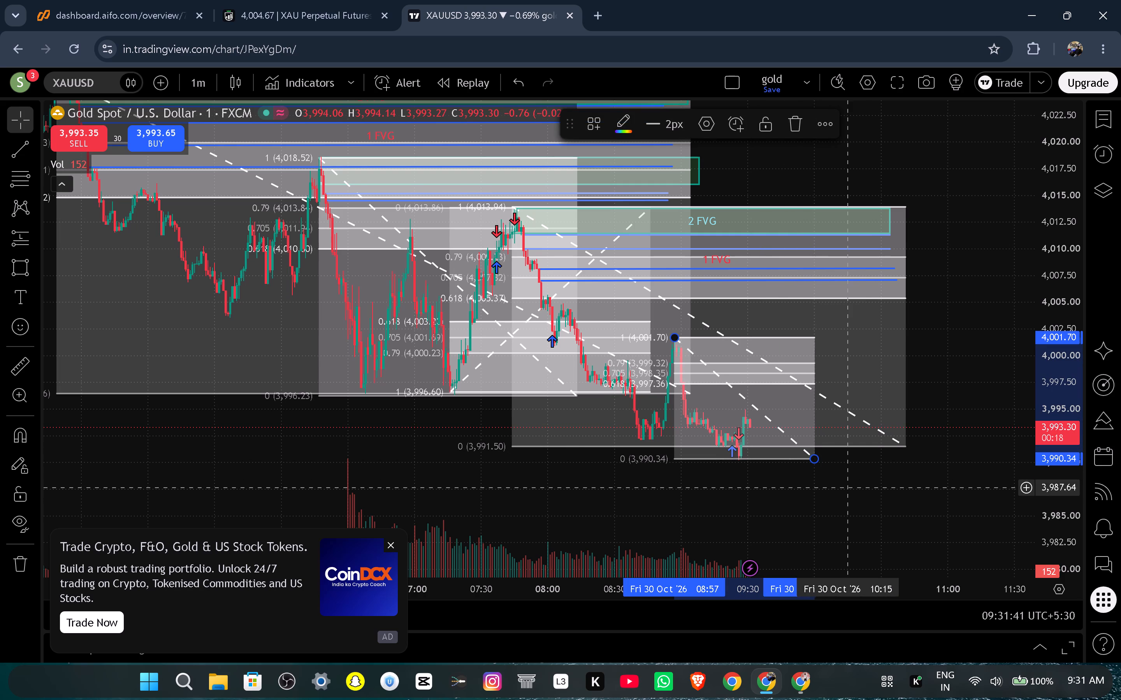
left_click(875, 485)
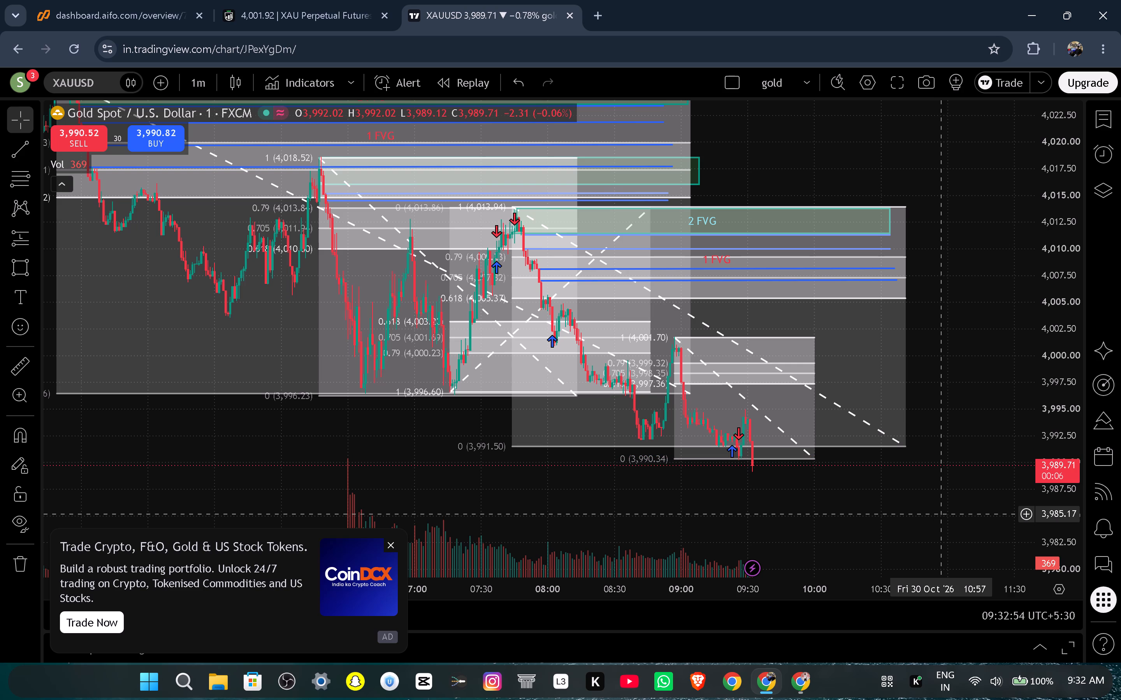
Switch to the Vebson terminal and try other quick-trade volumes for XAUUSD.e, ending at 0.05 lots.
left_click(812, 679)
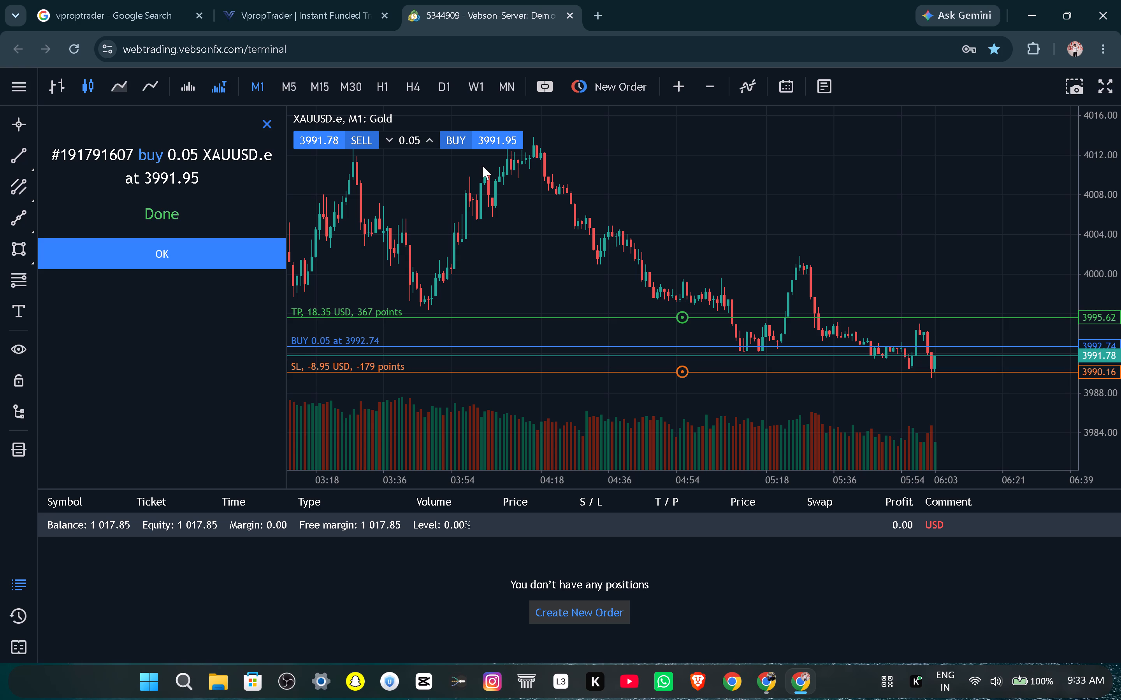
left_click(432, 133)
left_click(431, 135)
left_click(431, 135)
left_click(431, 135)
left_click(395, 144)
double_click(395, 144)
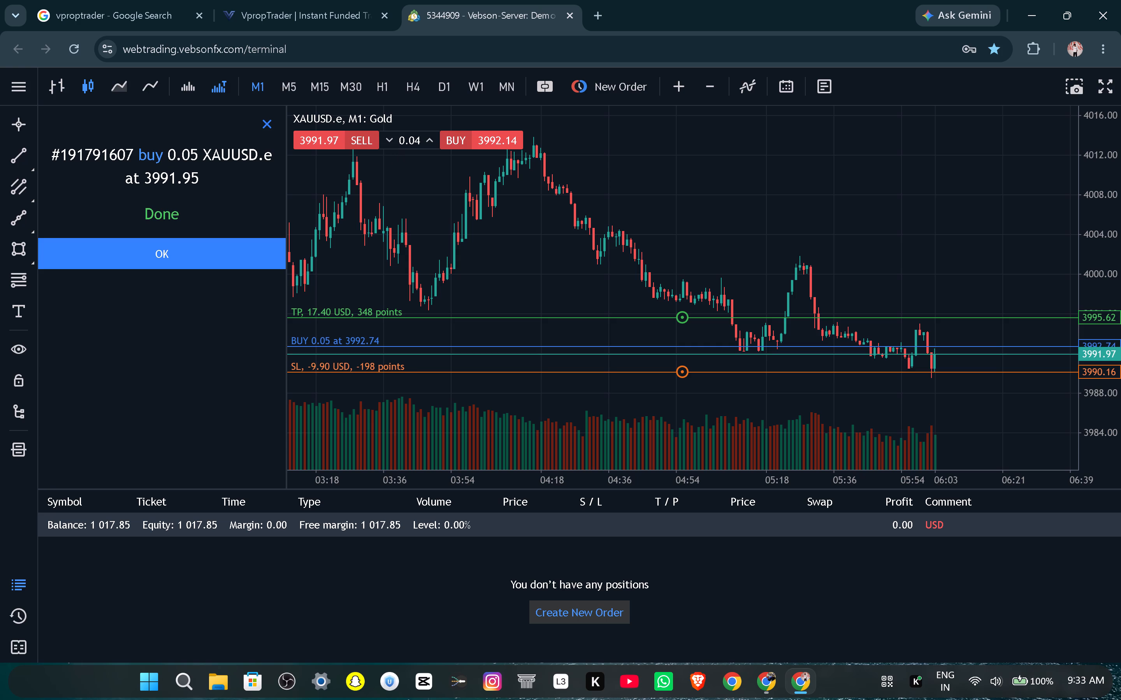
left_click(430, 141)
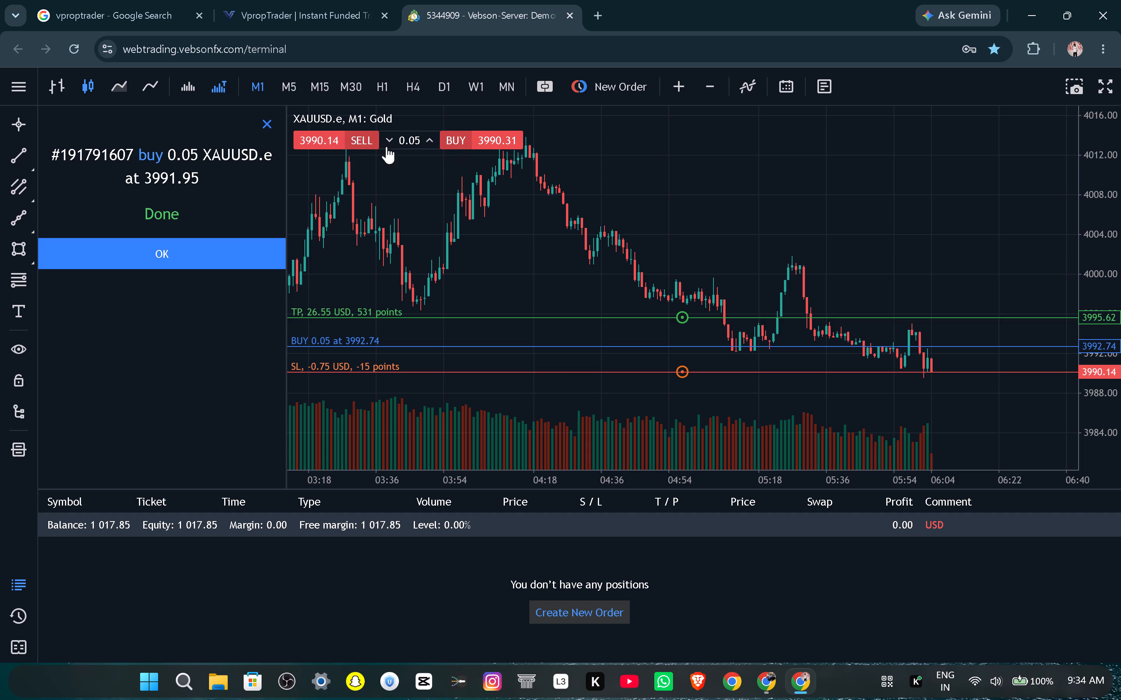
Dismiss the completed order confirmation and switch back to the XAUUSD chart on TradingView.
left_click(274, 121)
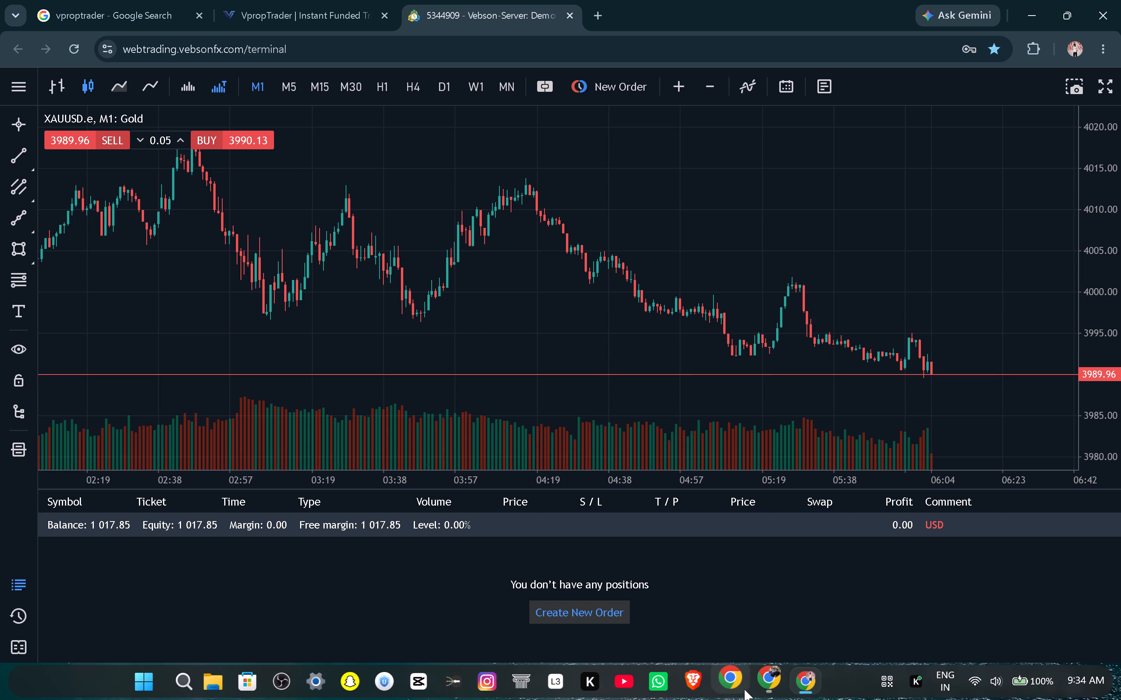
left_click(754, 689)
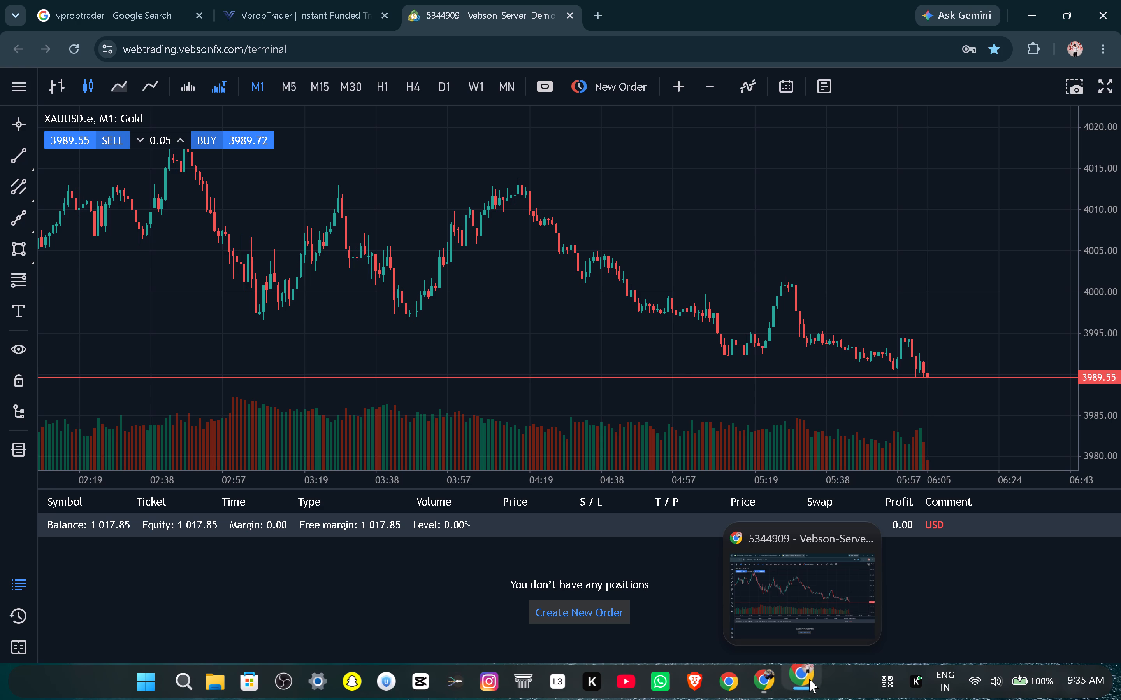
left_click(779, 685)
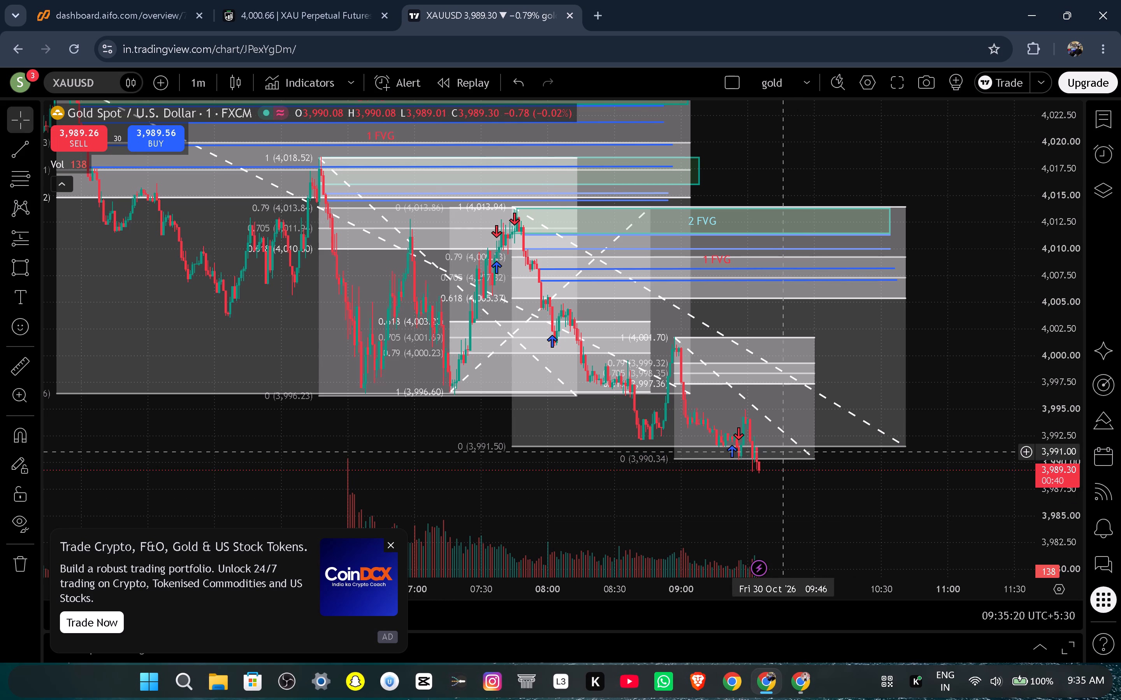
Delete the small Fibonacci retracement that starts at 4,001.70.
left_click(790, 383)
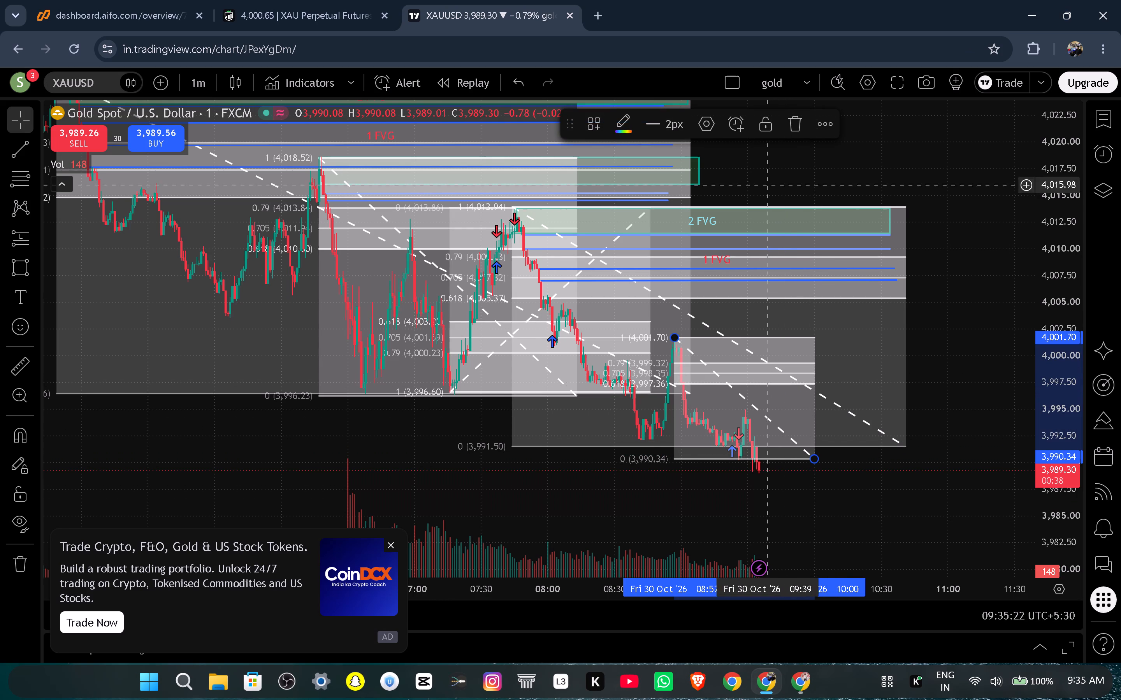
left_click(790, 118)
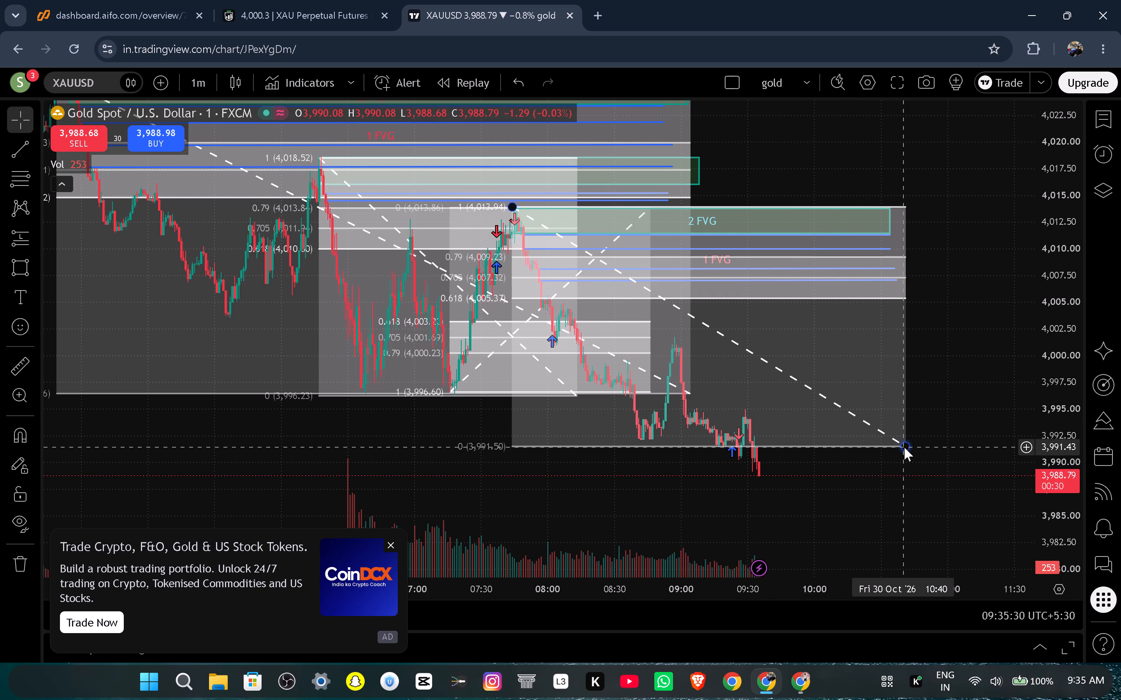
Extend the Fibonacci retracement starting at 4,013.94 down to about 3,988.30 near 11:24.
left_click_drag(904, 446, 940, 470)
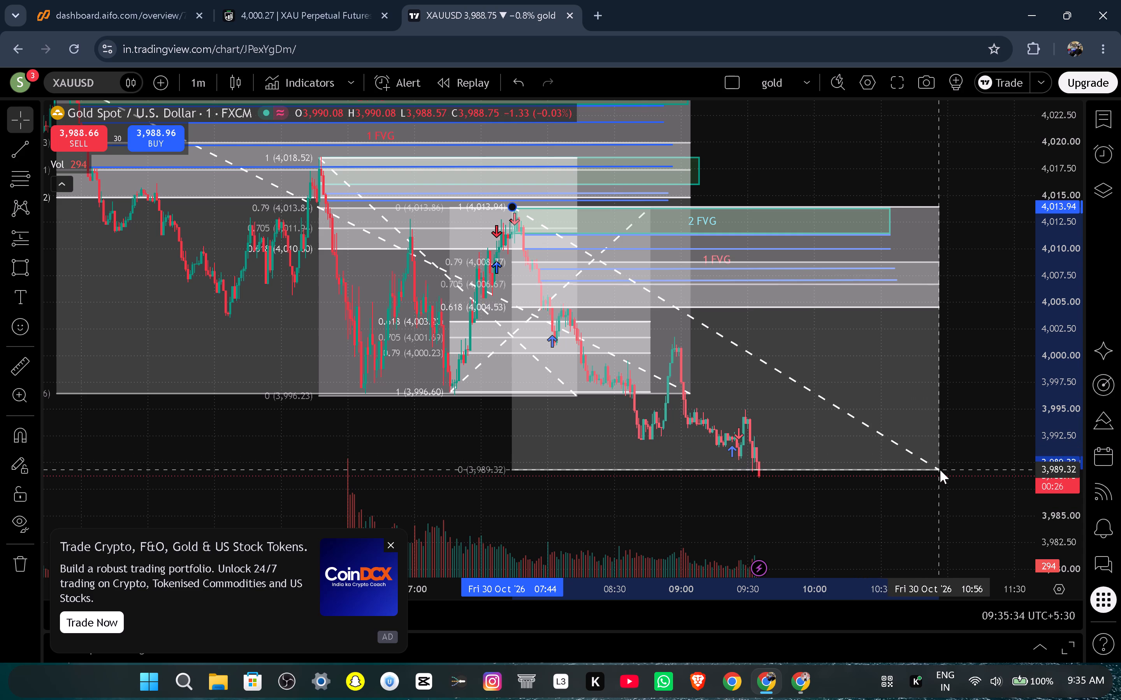
left_click_drag(940, 470, 967, 477)
left_click_drag(974, 477, 1000, 481)
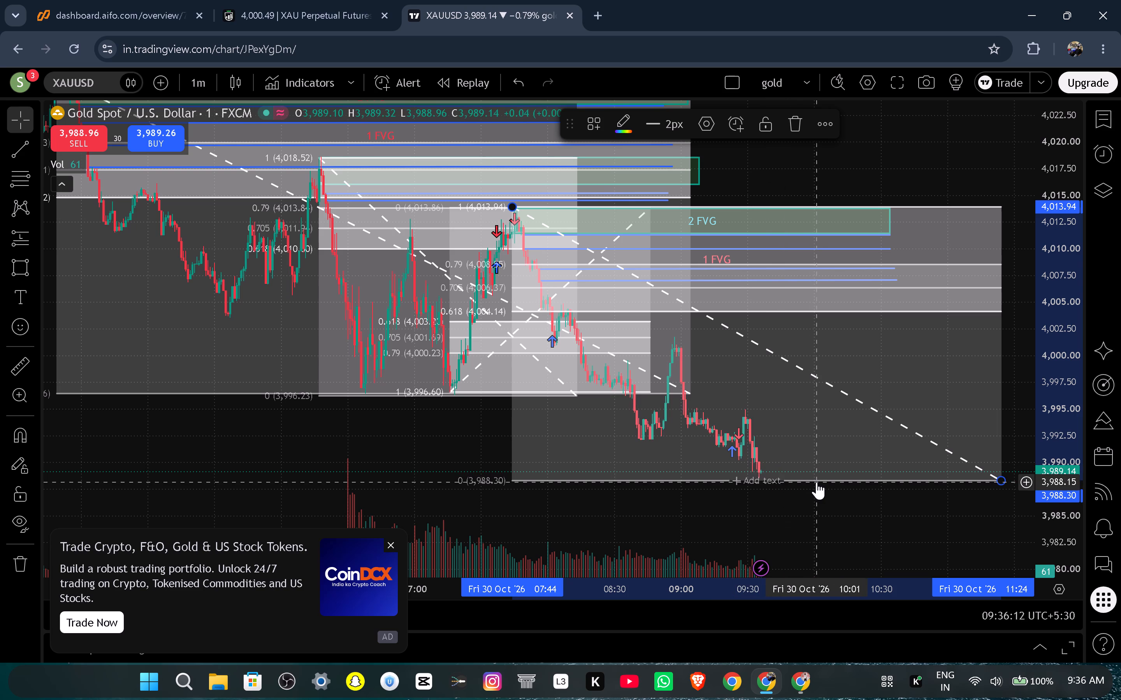
Draw a Fibonacci retracement from the swing high at about 4,001.77 down to about 3,988.59, extending it to about 10:07.
left_click(9, 171)
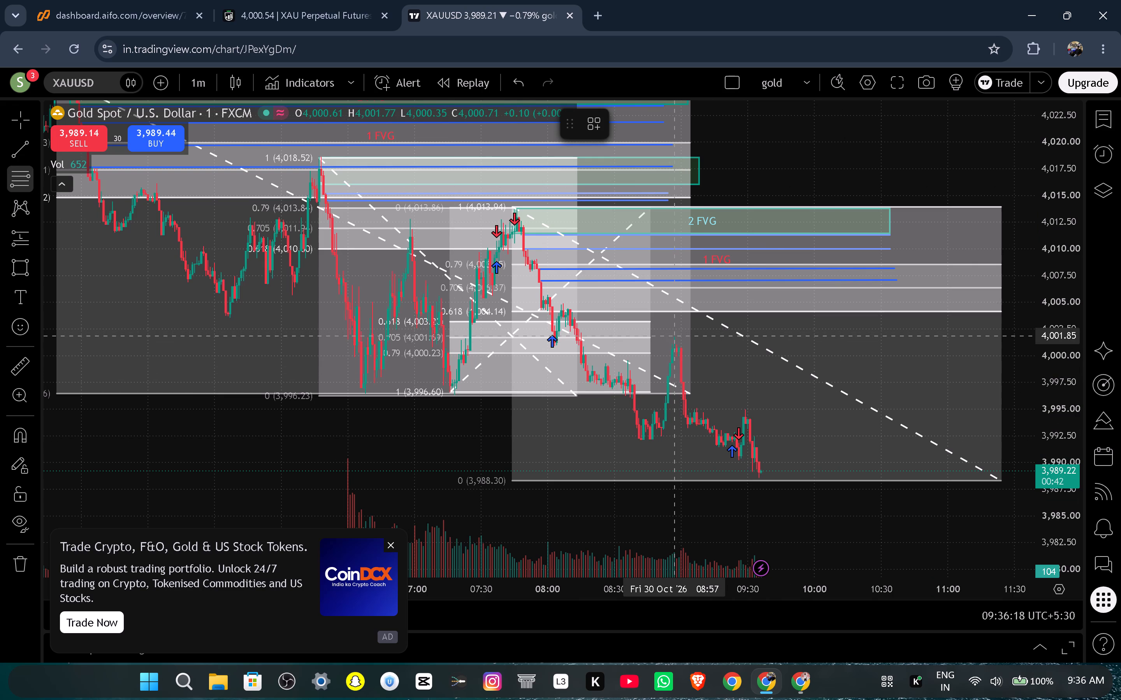
left_click_drag(676, 337, 794, 477)
left_click_drag(798, 478, 804, 479)
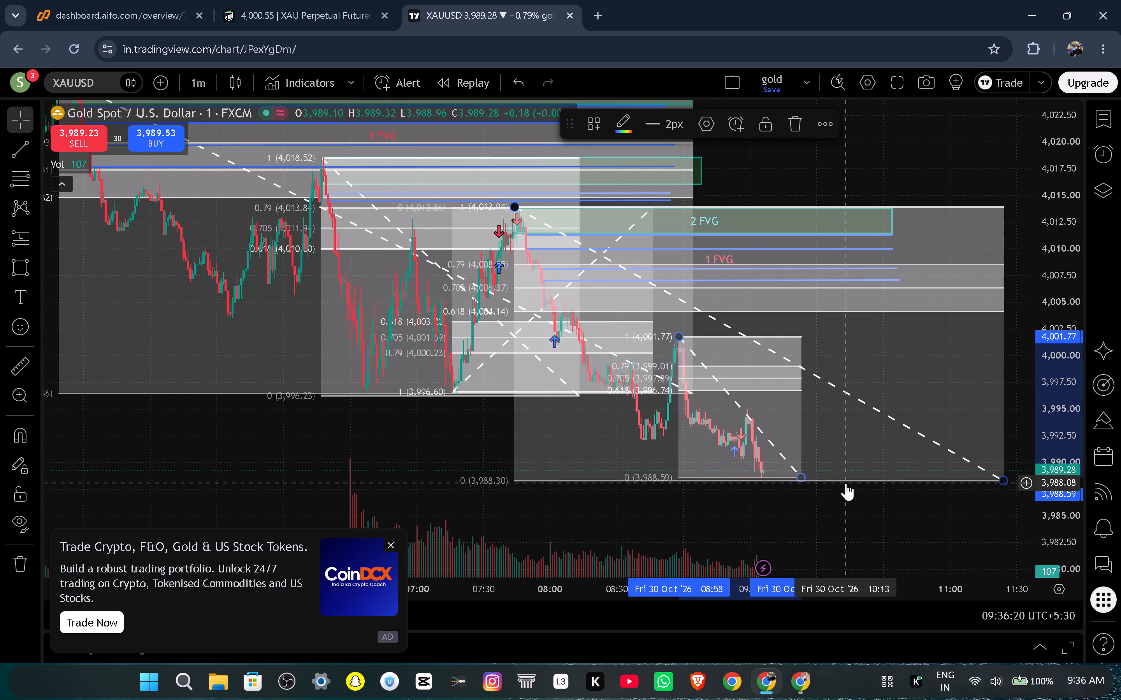
left_click(802, 473)
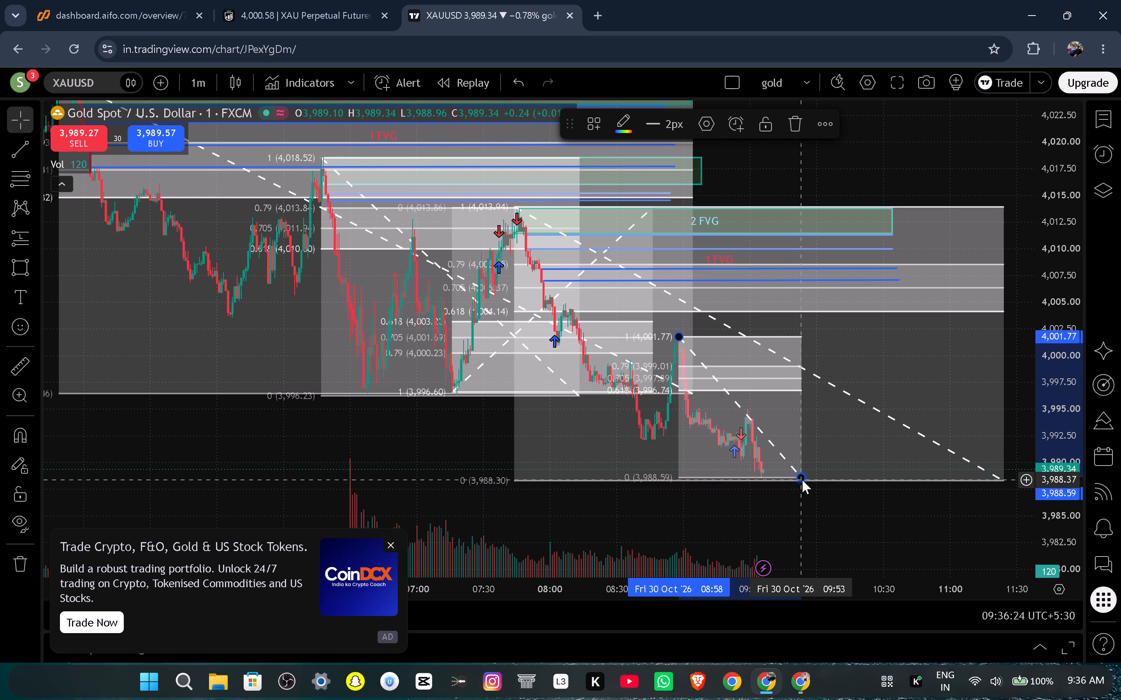
left_click_drag(802, 480, 832, 478)
triple_click(834, 478)
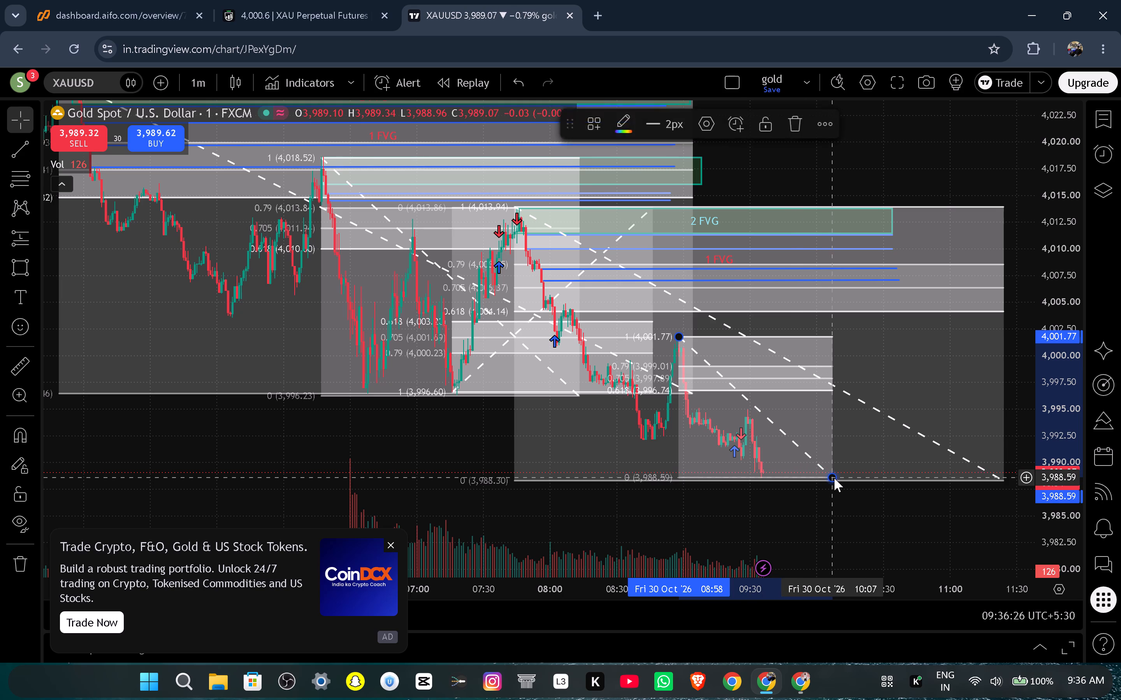
left_click(834, 478)
left_click(844, 532)
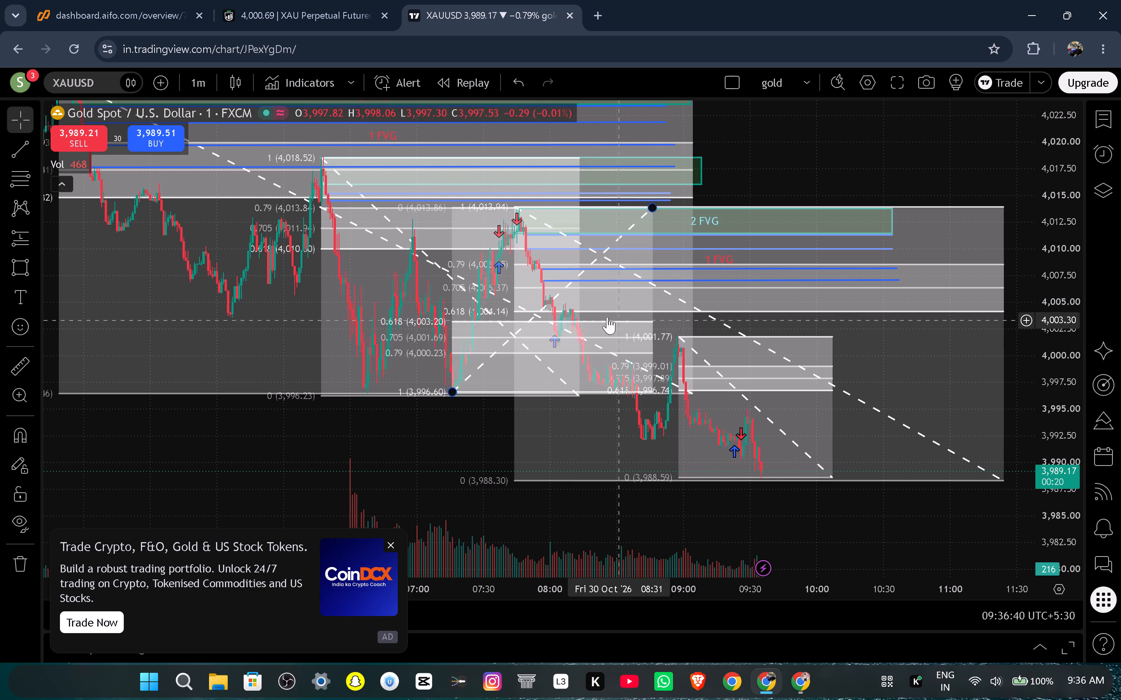
Place a market buy order for 11 XAUUSD on TradingView.
left_click(162, 135)
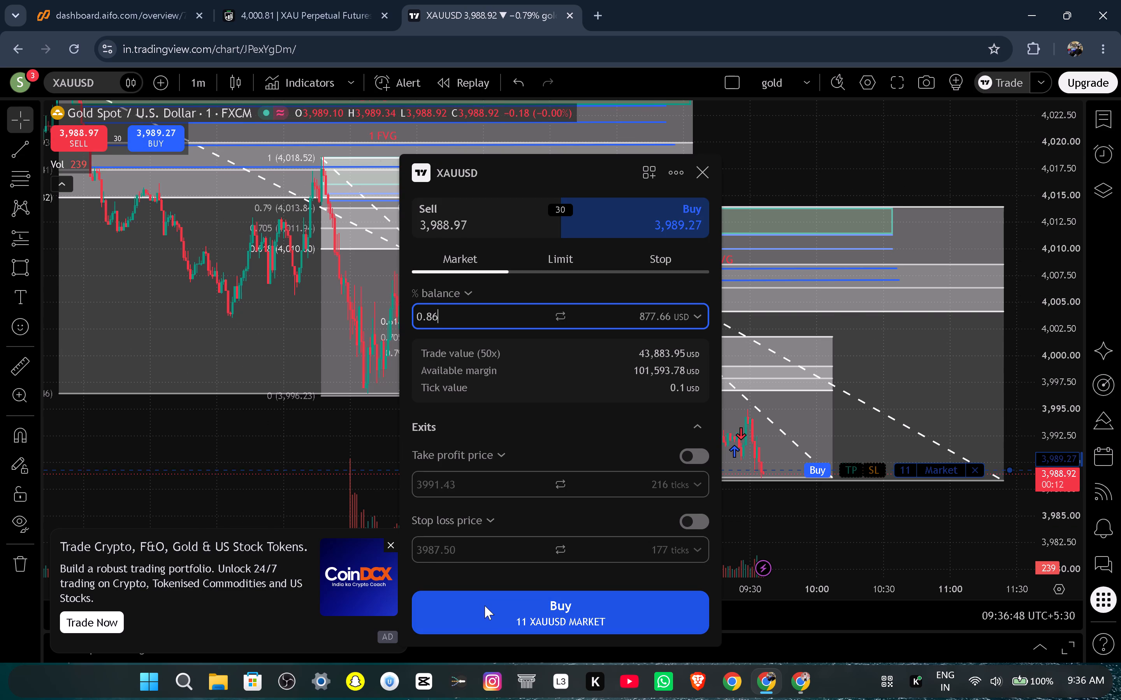
left_click(485, 605)
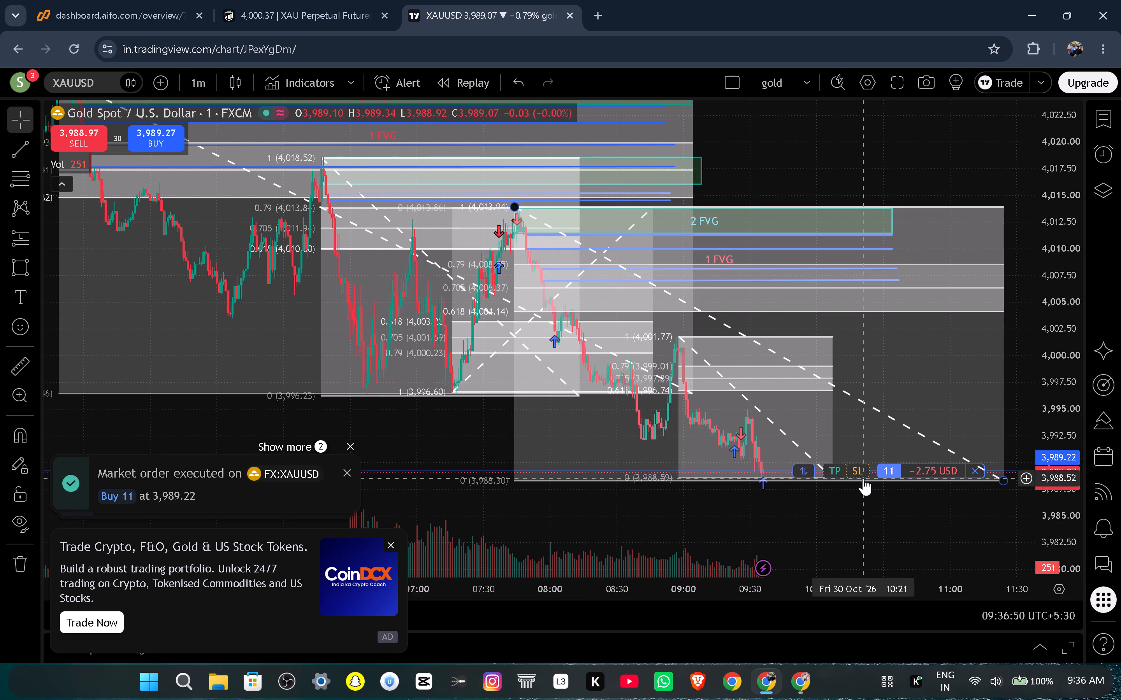
Add a stop loss at about 3,987.28 and a take profit at about 3,995.07 to the buy of 11 XAUUSD.
left_click_drag(859, 470, 852, 492)
left_click_drag(862, 471, 871, 409)
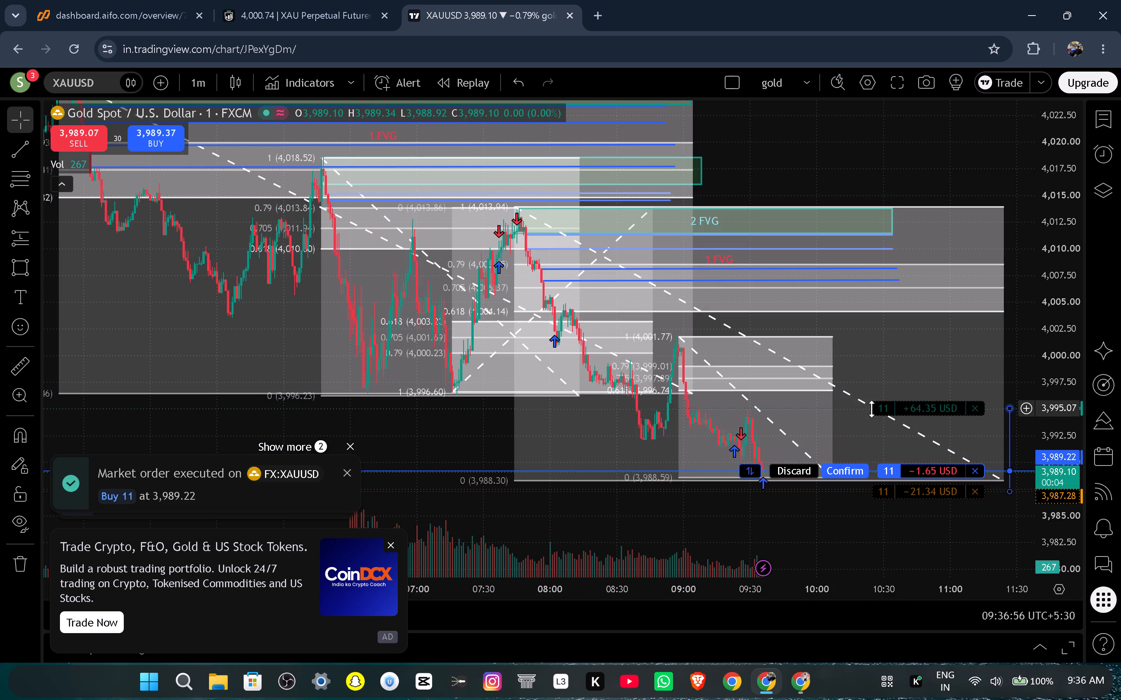
left_click(858, 473)
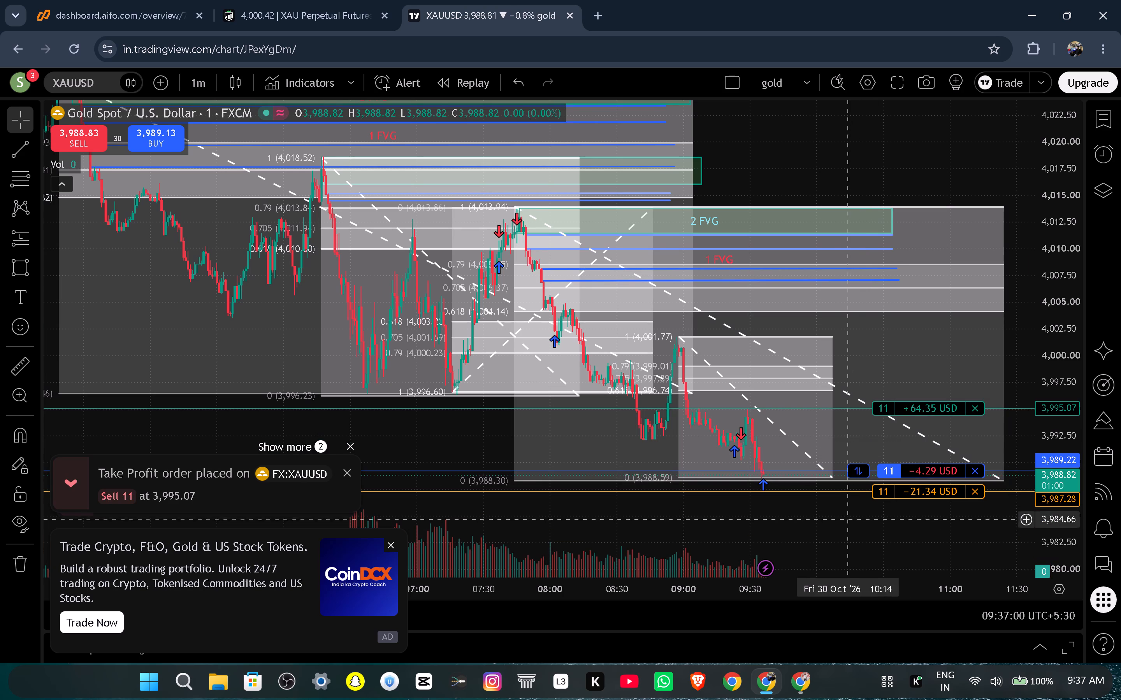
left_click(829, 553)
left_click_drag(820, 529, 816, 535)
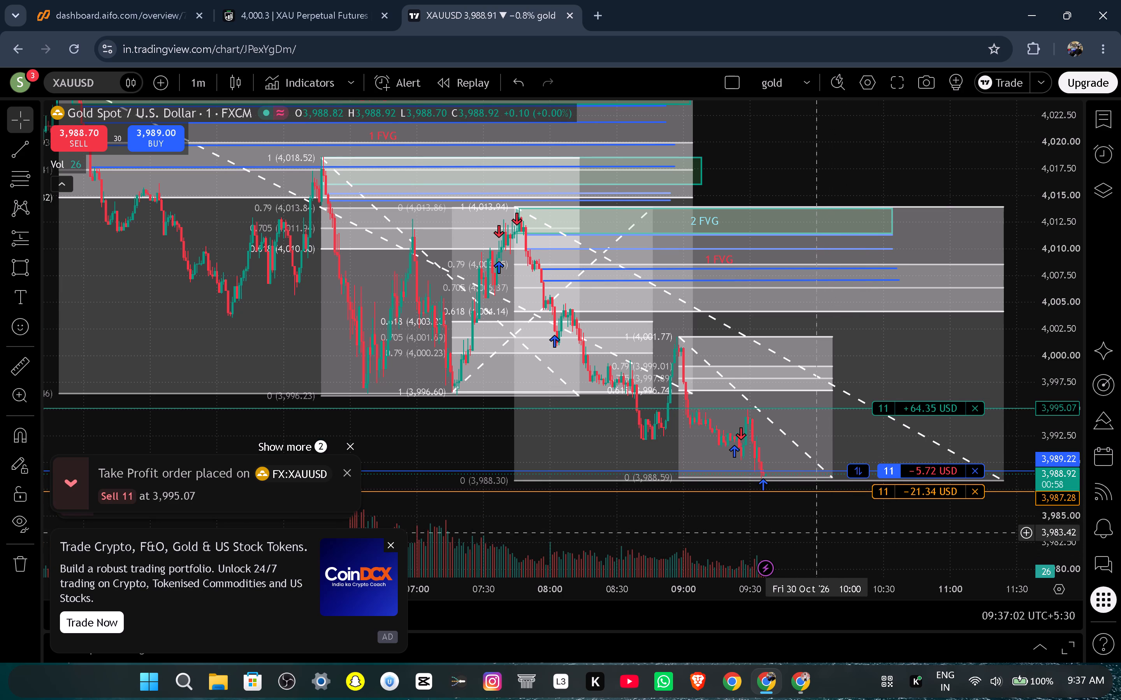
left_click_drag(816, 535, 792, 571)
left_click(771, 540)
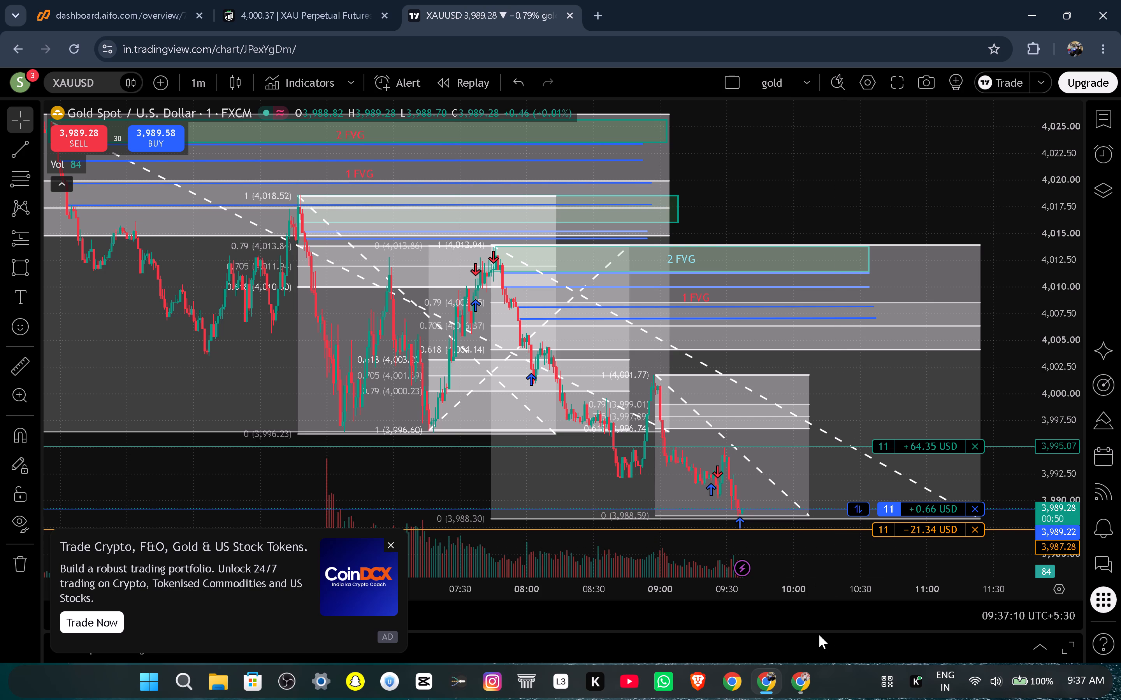
Switch to the Vebson terminal and place a quick buy of 0.05 lots of XAUUSD.e.
left_click(804, 682)
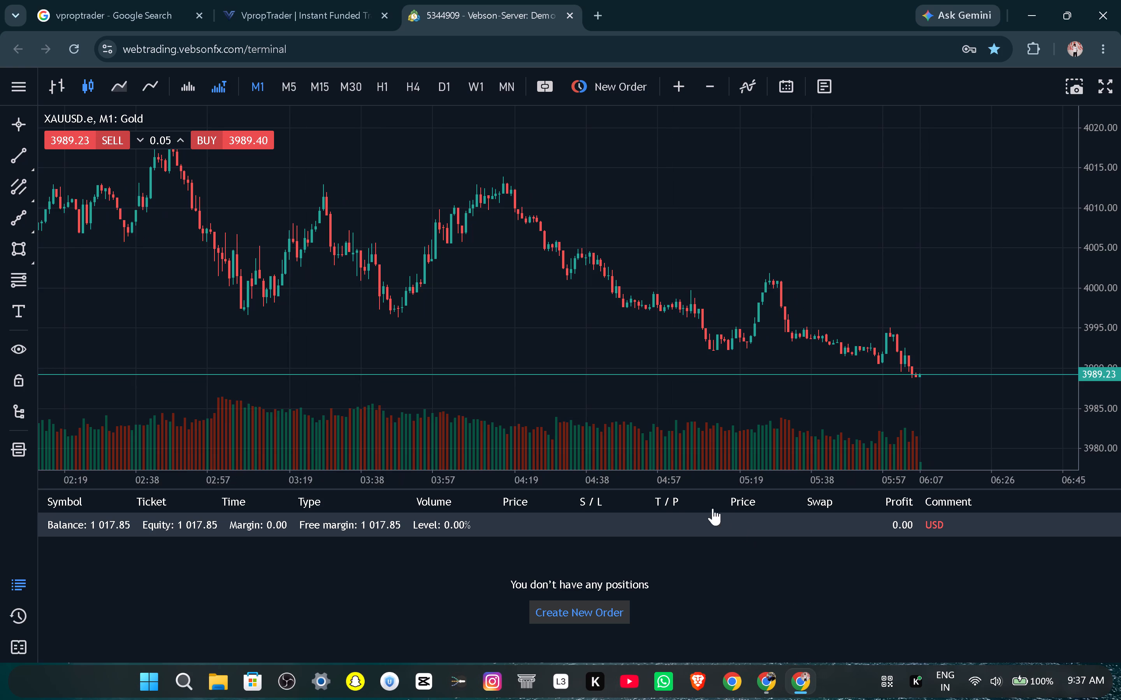
left_click(264, 145)
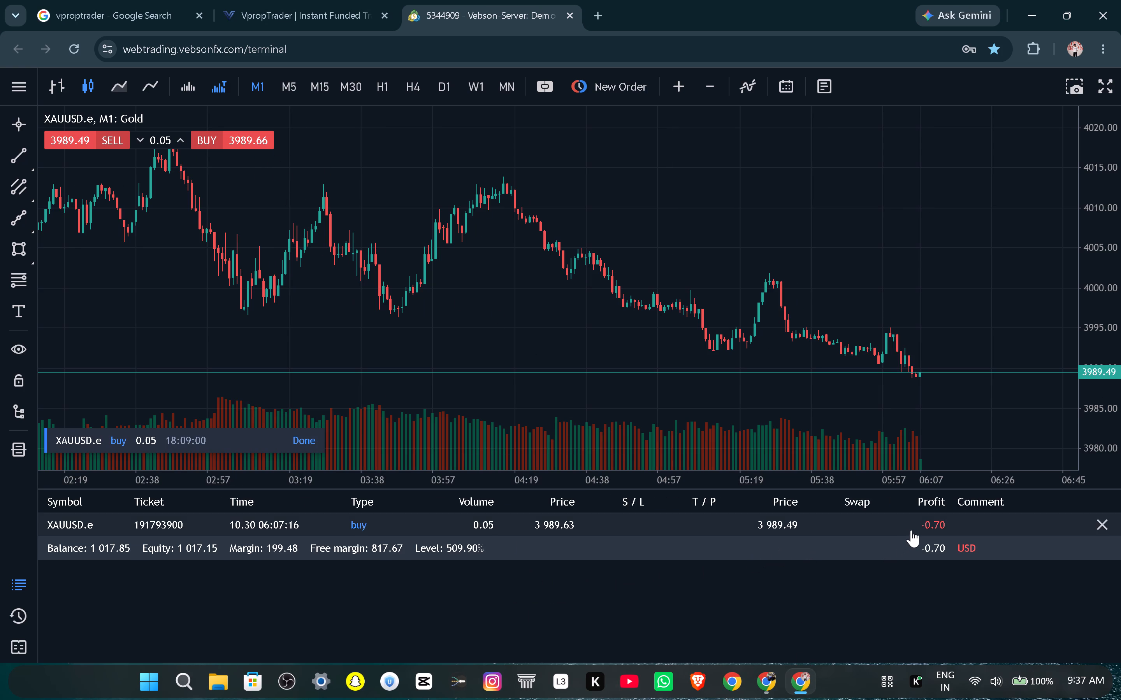
Start modifying the open XAUUSD.e buy at 0.05 volume and set its stop loss to about 3987.25.
right_click(911, 530)
left_click(943, 581)
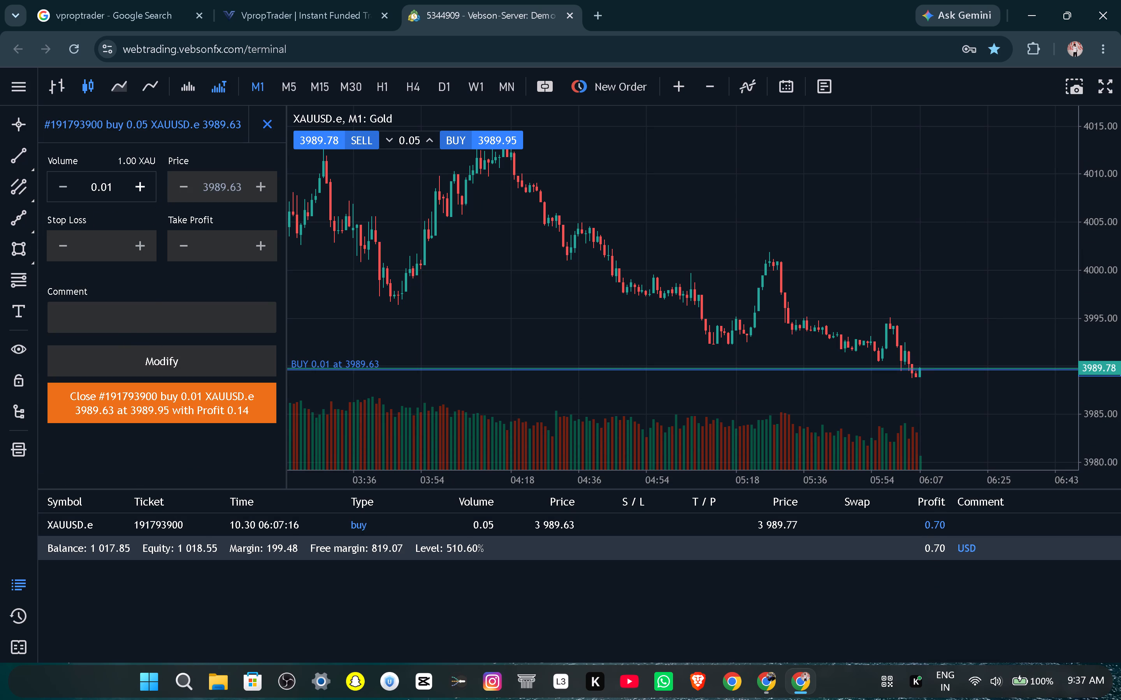
left_click(137, 191)
left_click(137, 191)
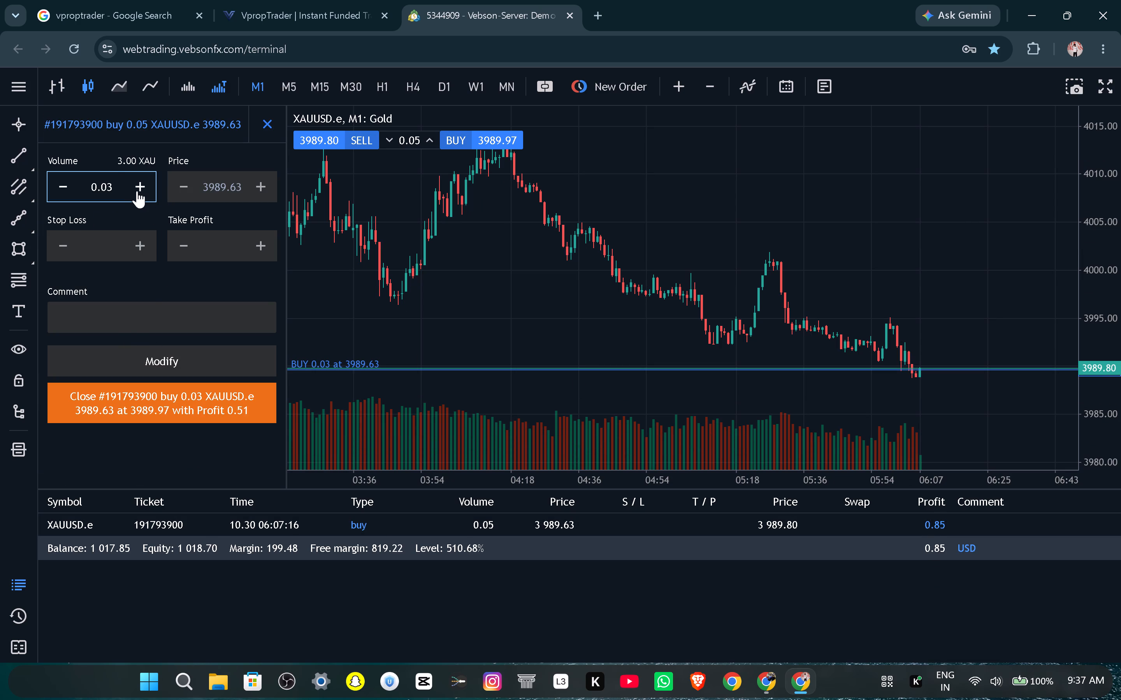
left_click(137, 191)
left_click(137, 191)
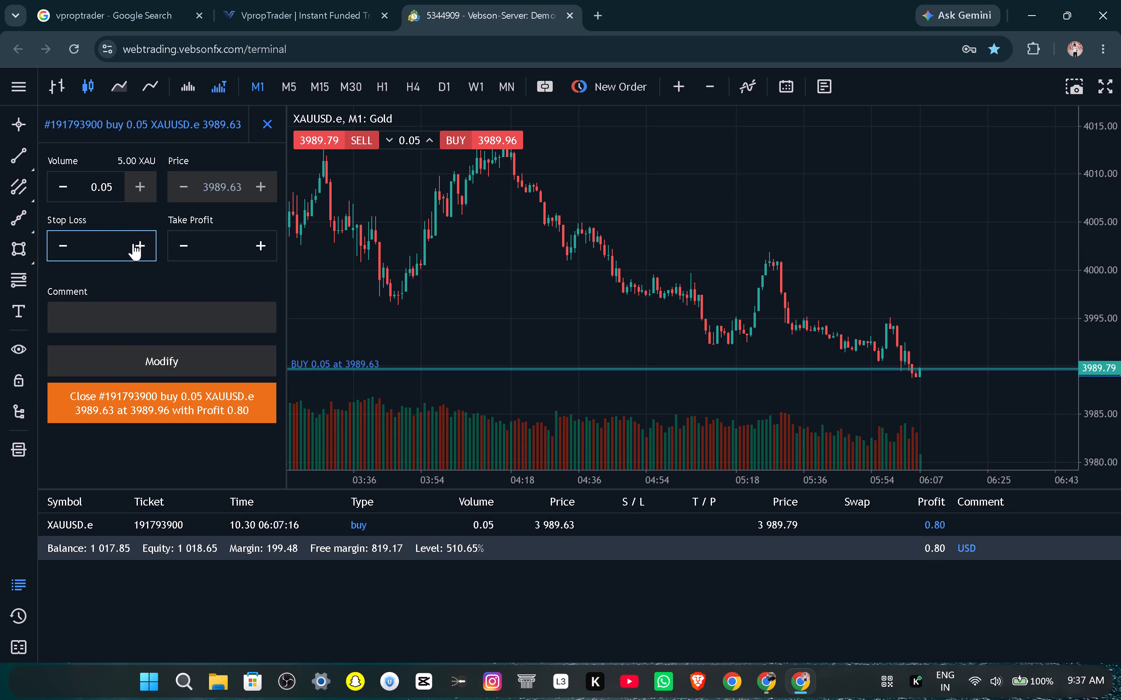
left_click(141, 247)
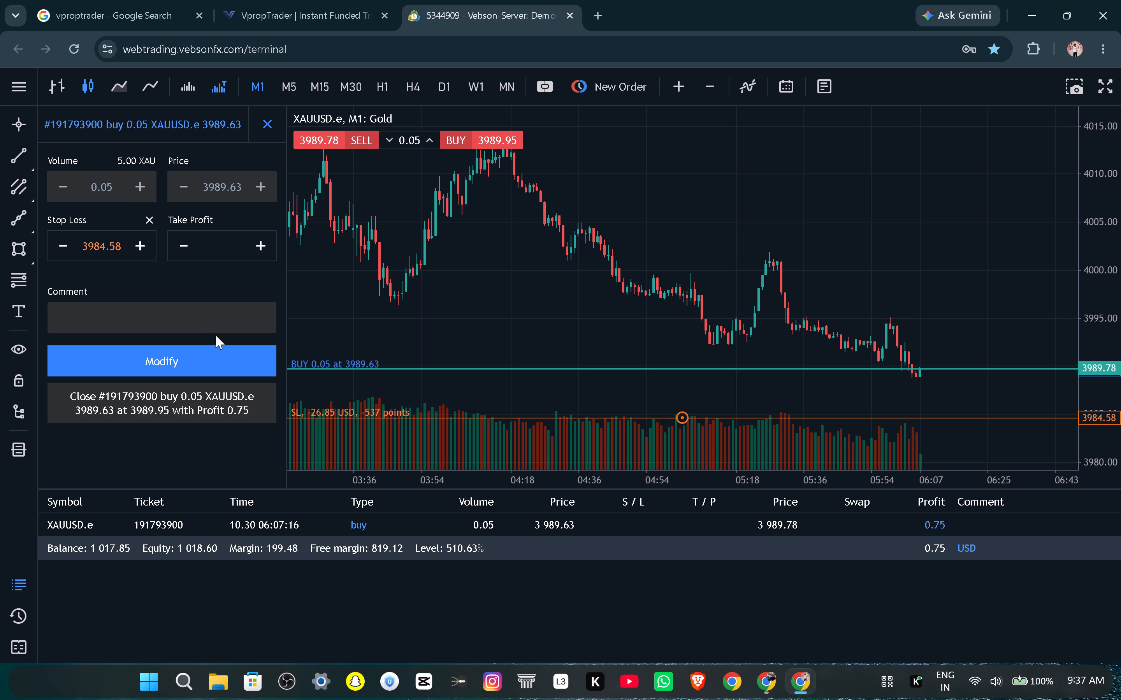
left_click_drag(683, 414, 693, 396)
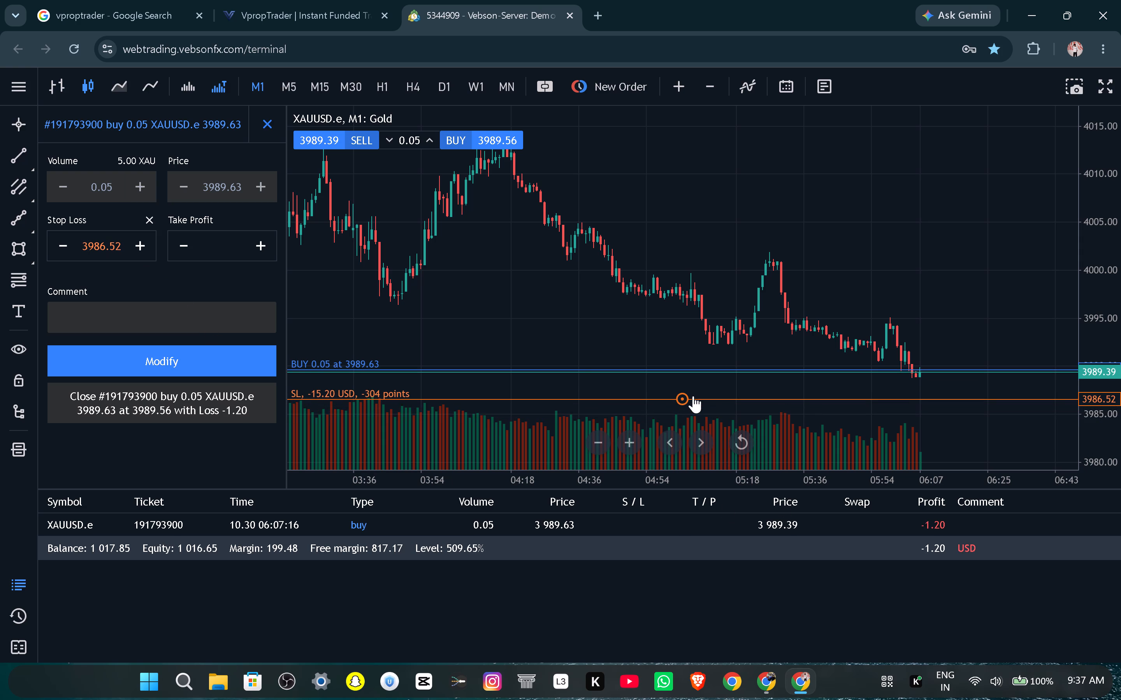
left_click_drag(680, 398, 683, 385)
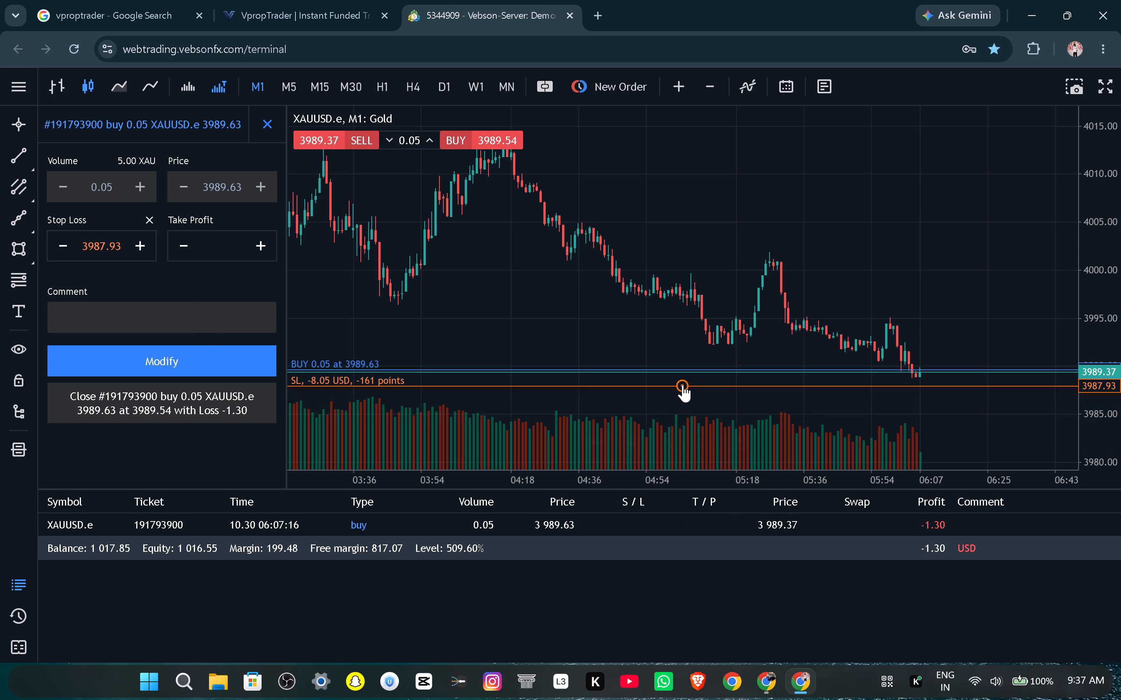
left_click_drag(683, 385, 683, 385)
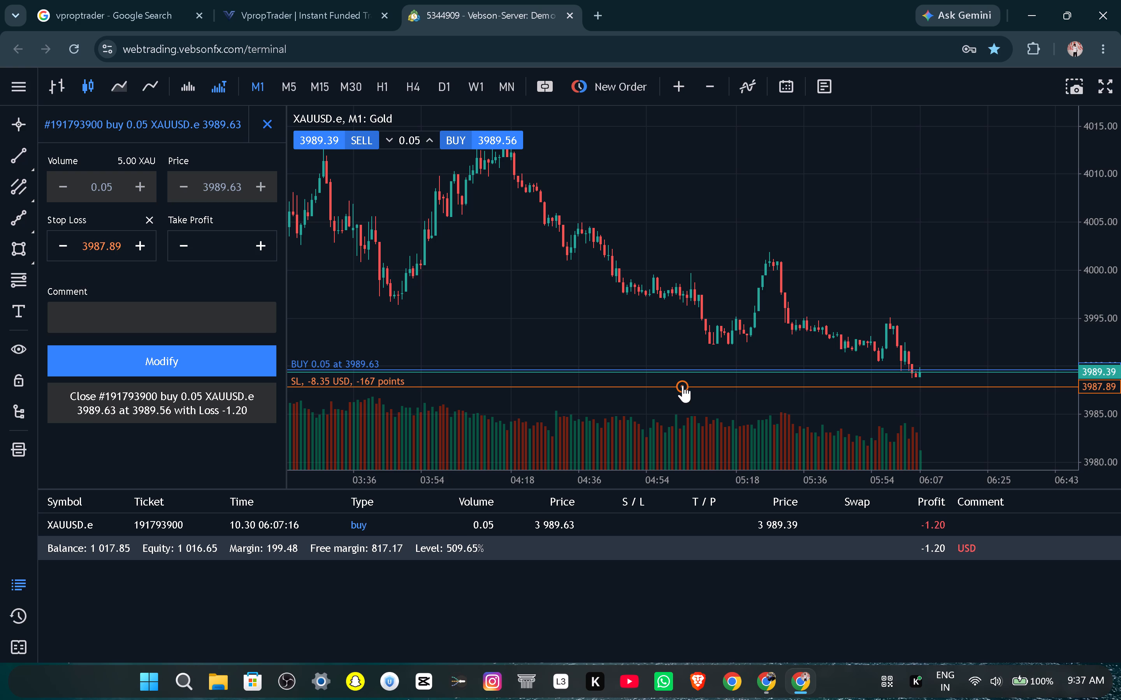
left_click_drag(683, 385, 680, 391)
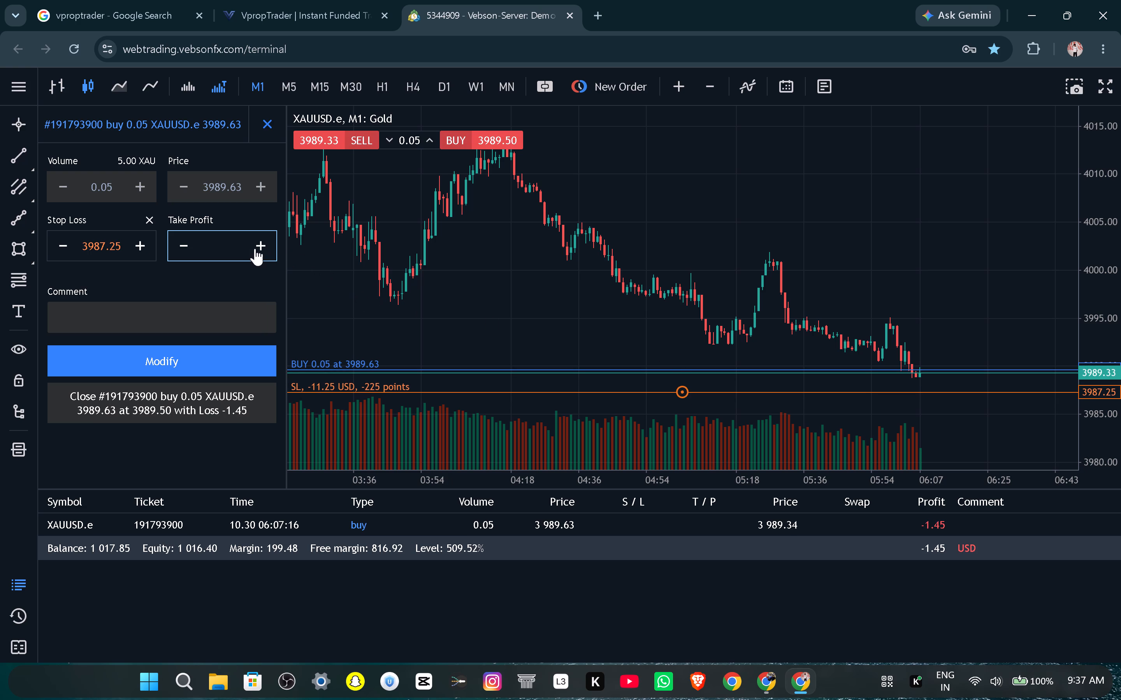
Set the buy's take profit to about 3996.75 and apply the modification to the position.
left_click(266, 245)
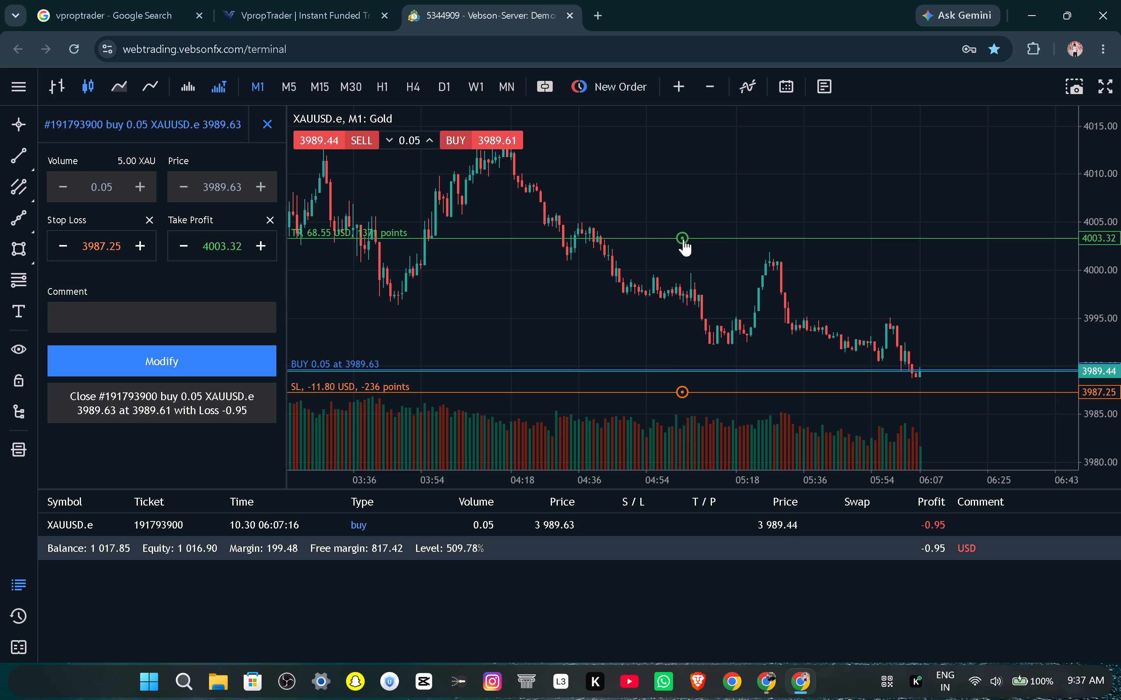
left_click_drag(681, 231, 675, 280)
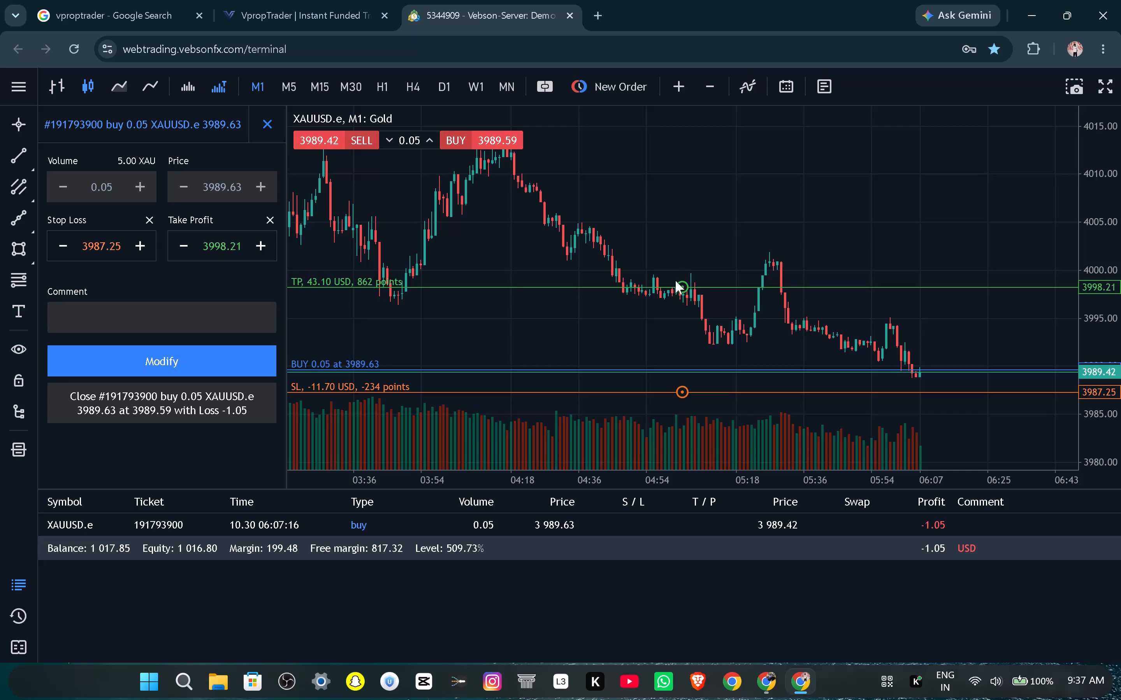
left_click_drag(675, 280, 674, 285)
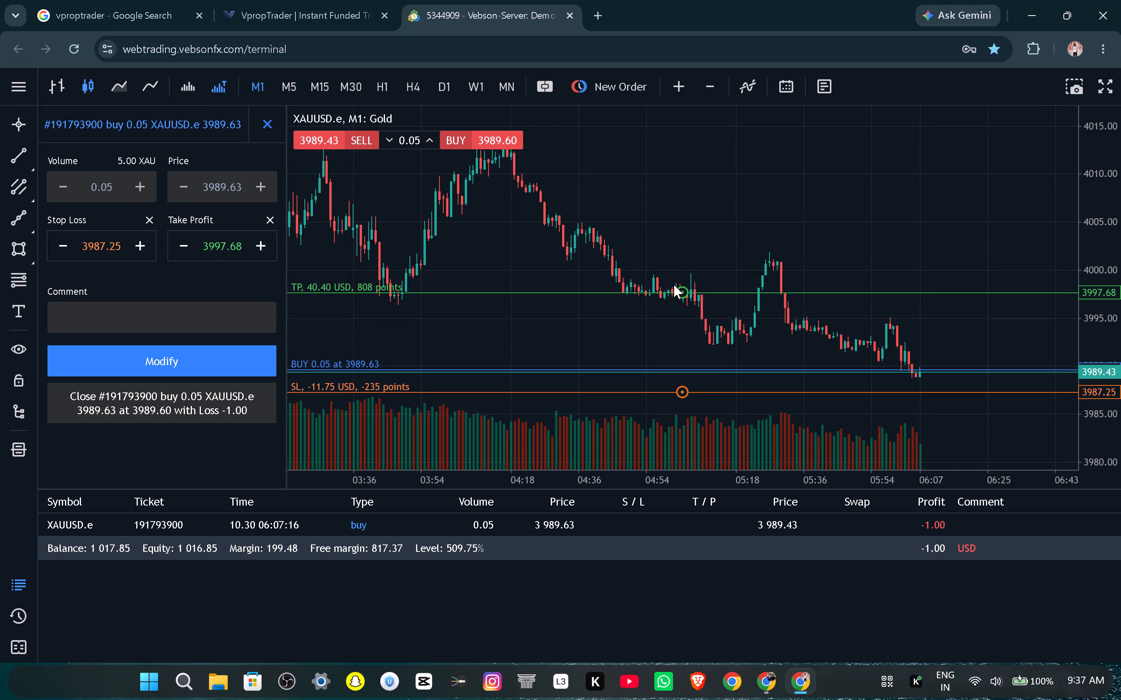
left_click_drag(674, 285, 673, 294)
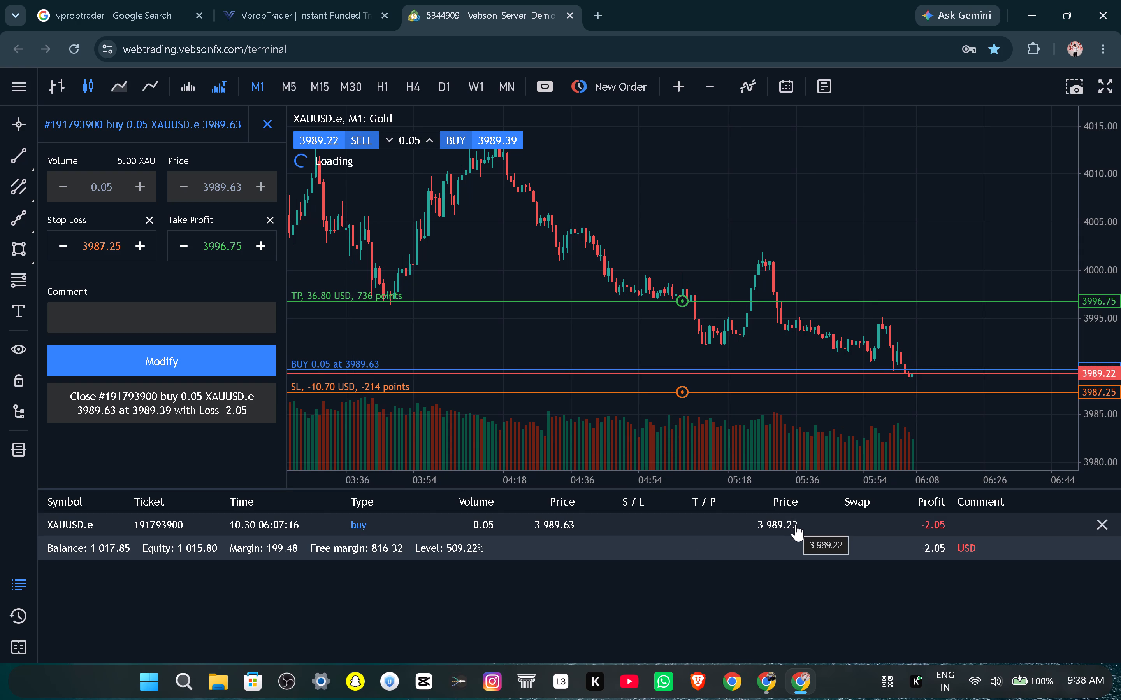
left_click(193, 355)
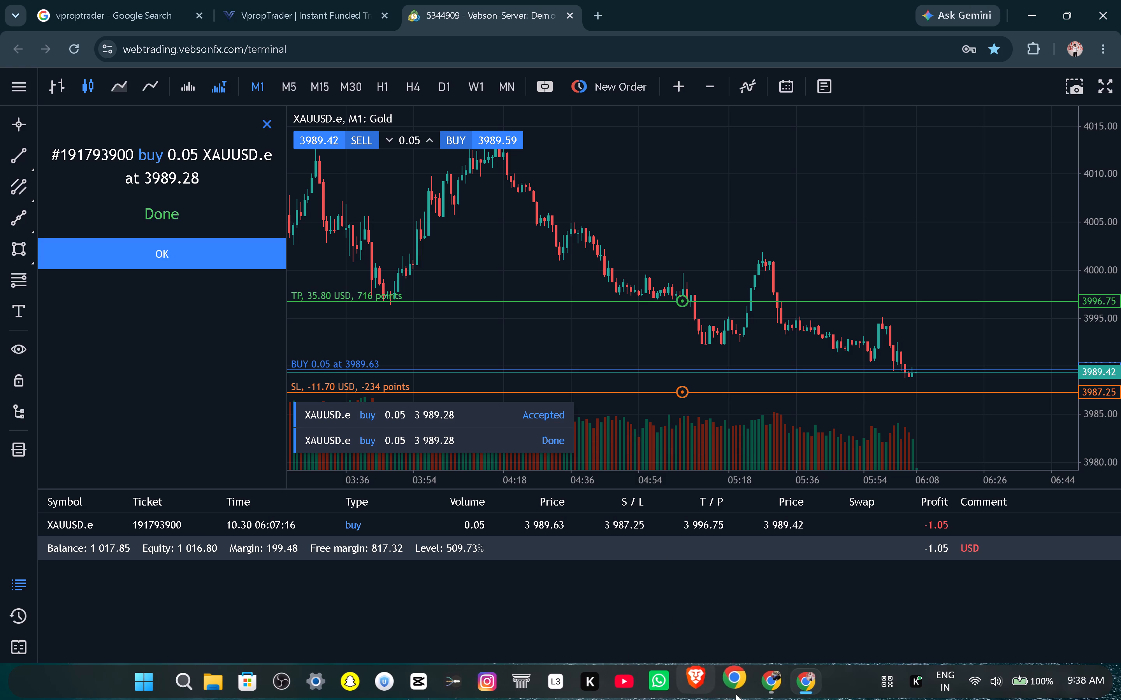
Switch back to the XAUUSD chart on TradingView.
left_click(757, 691)
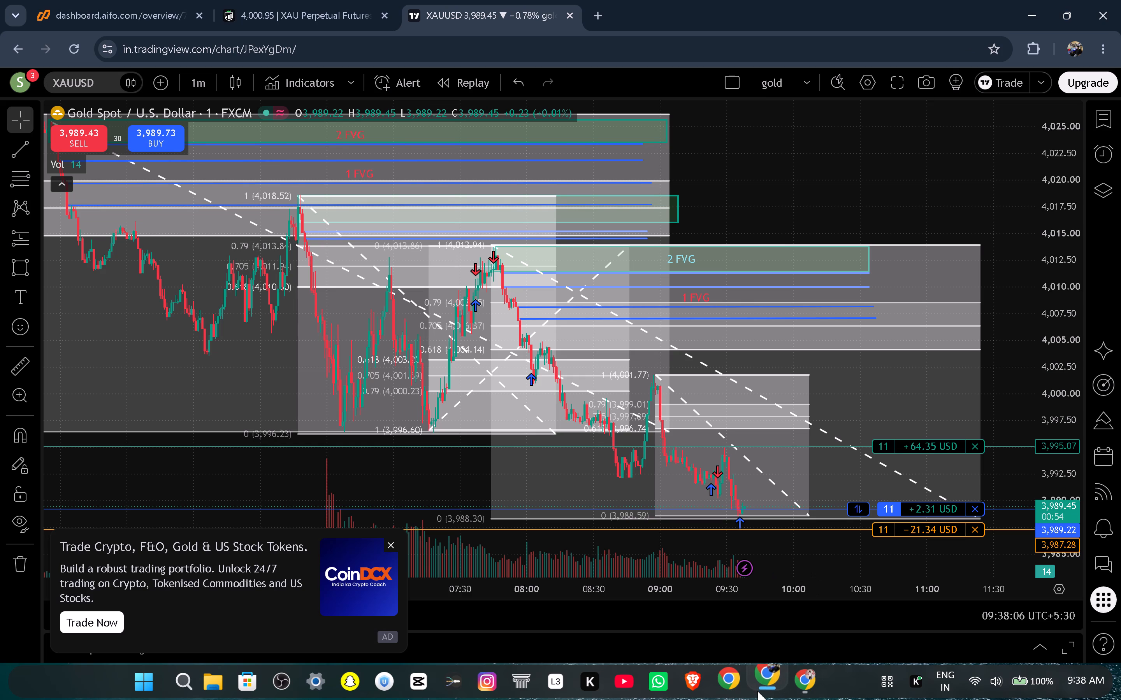
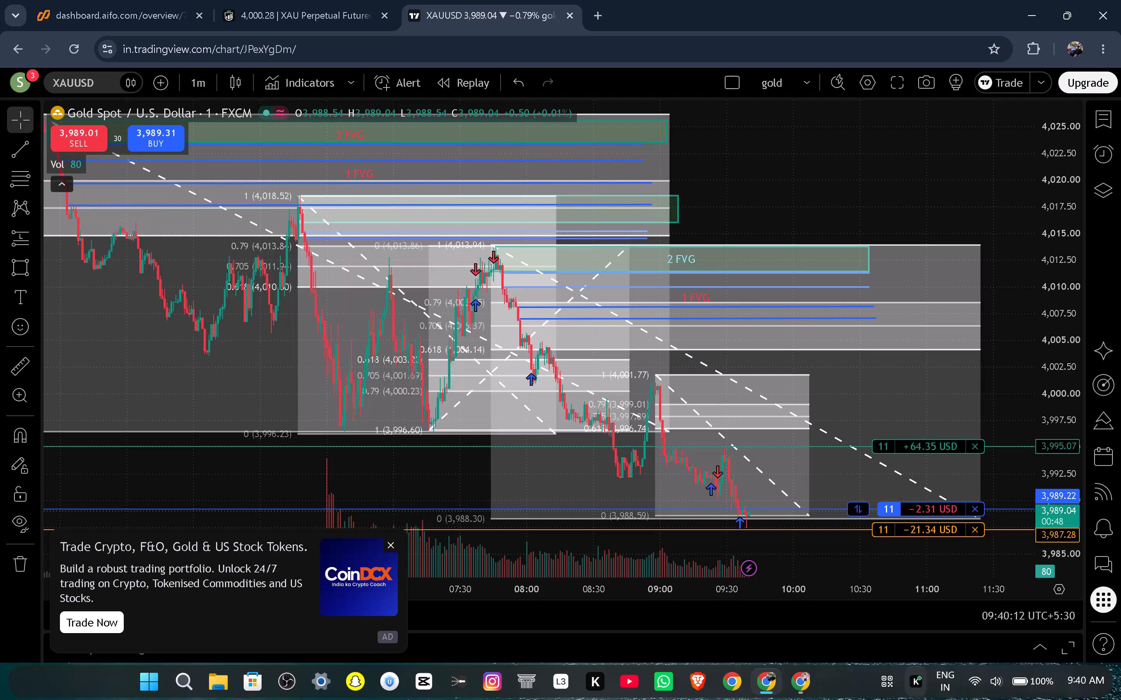
Check the open XAUUSD.e buy on the Vebson terminal and return to the XAUUSD chart on TradingView.
left_click(820, 680)
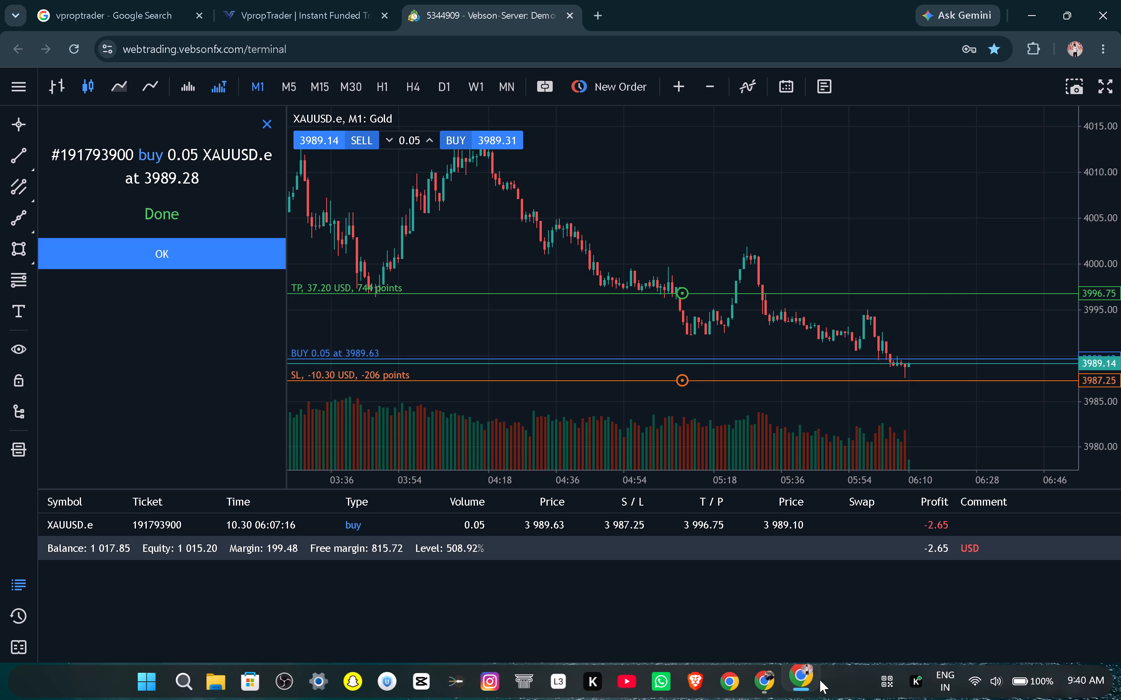
left_click(776, 682)
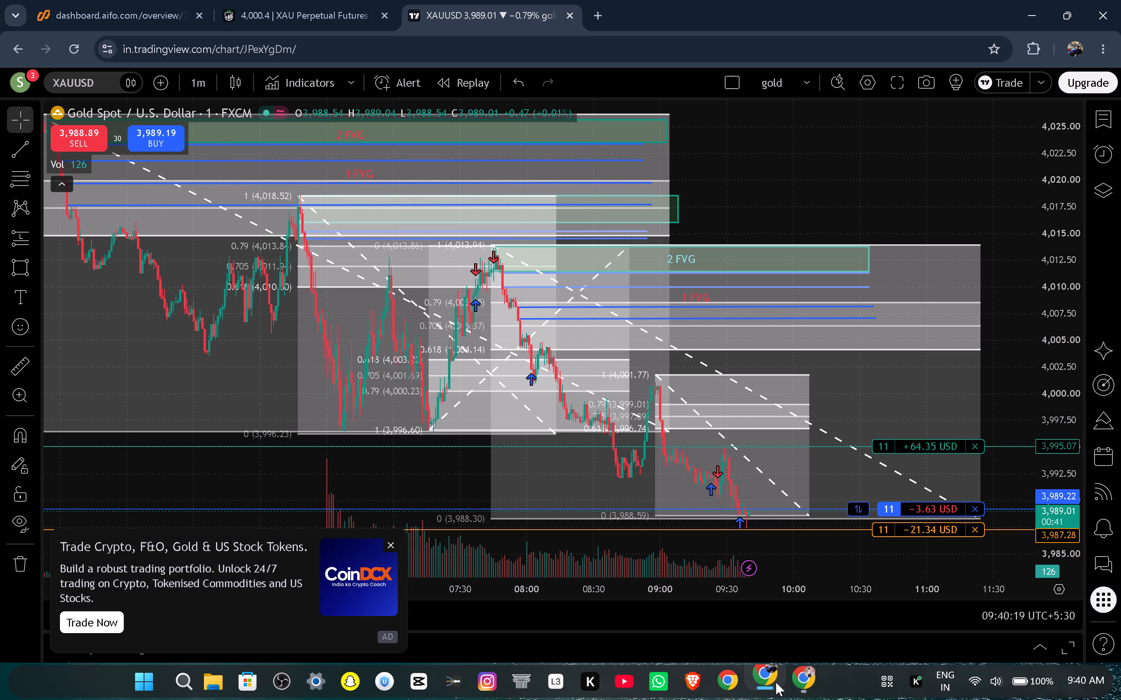
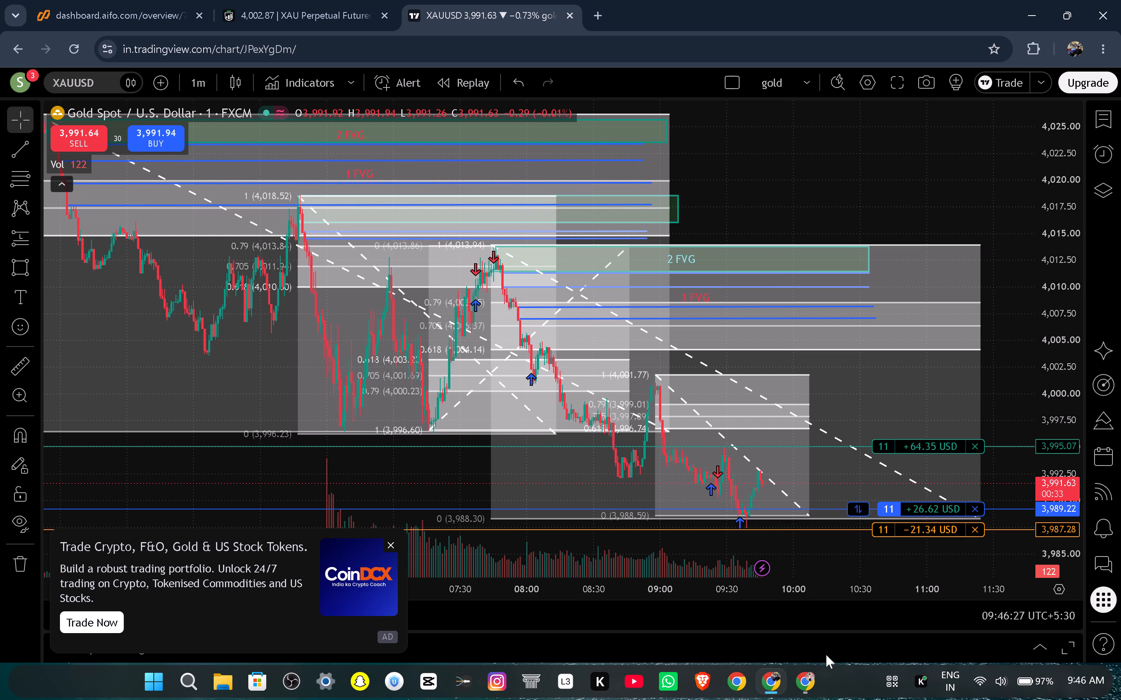
Check the open XAUUSD.e buy on the Vebson terminal again and return to the XAUUSD chart on TradingView.
left_click(815, 684)
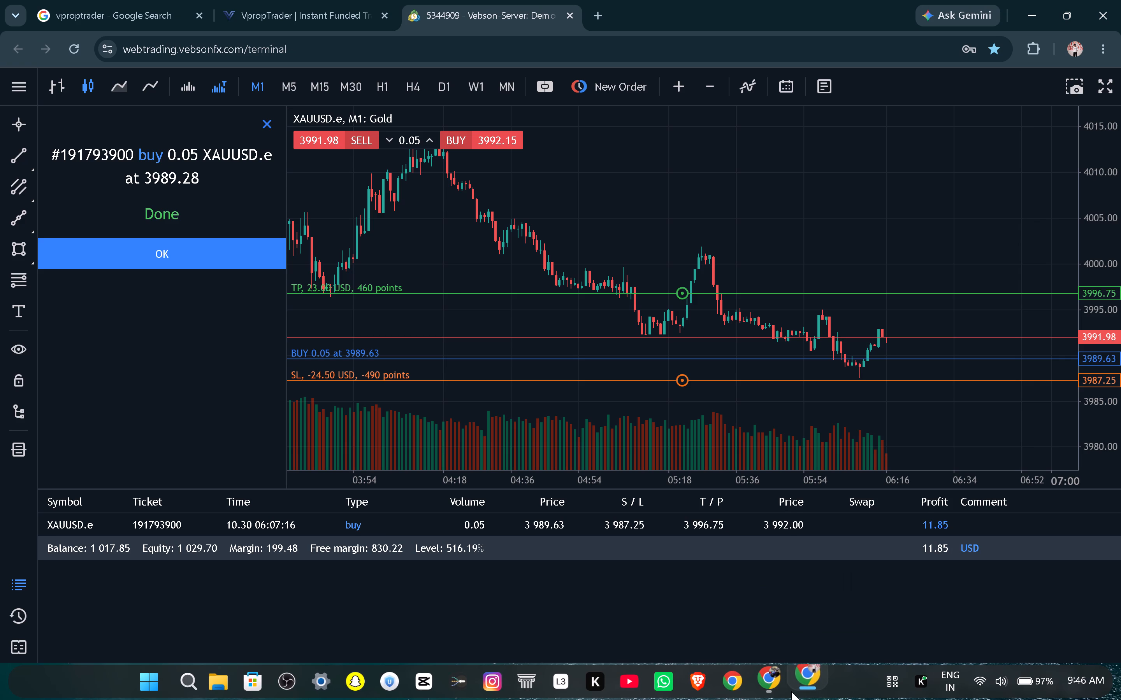
left_click(769, 683)
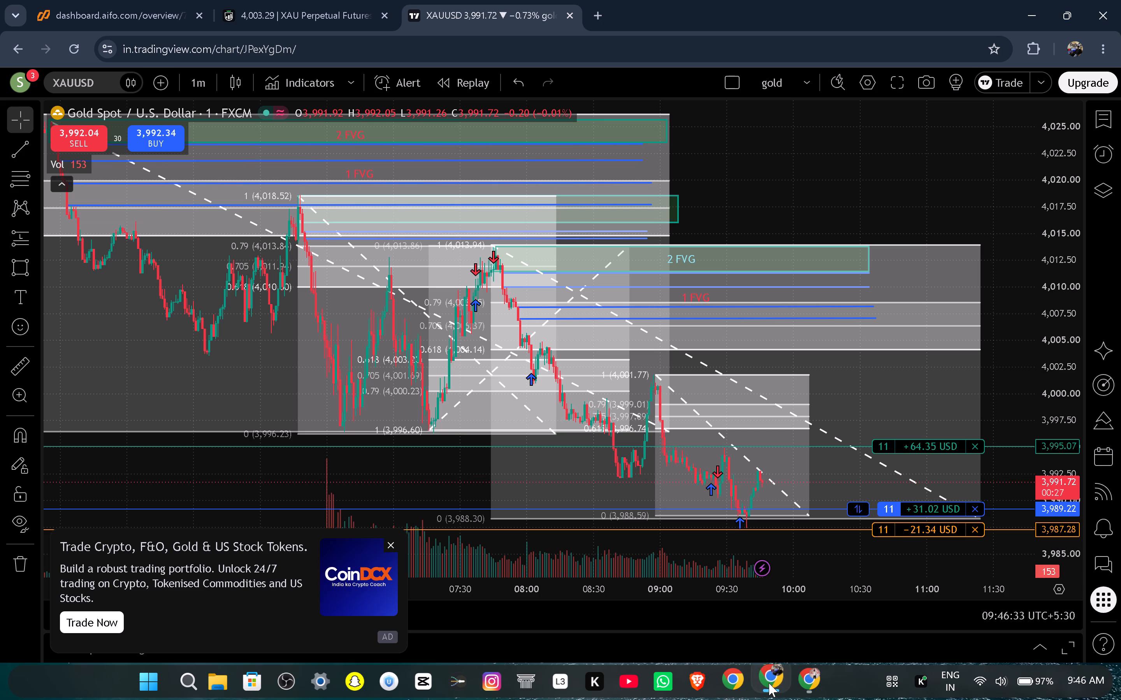
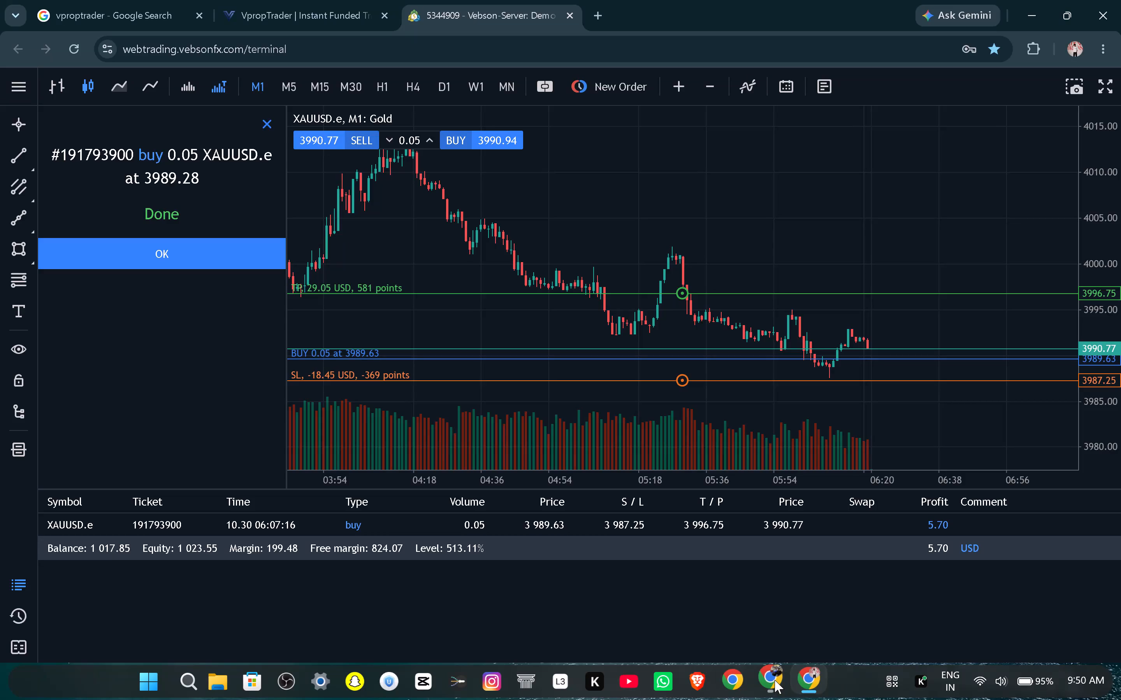
Switch from the Vebson terminal to the one-minute XAUUSD chart on TradingView to check the open gold position.
left_click(776, 679)
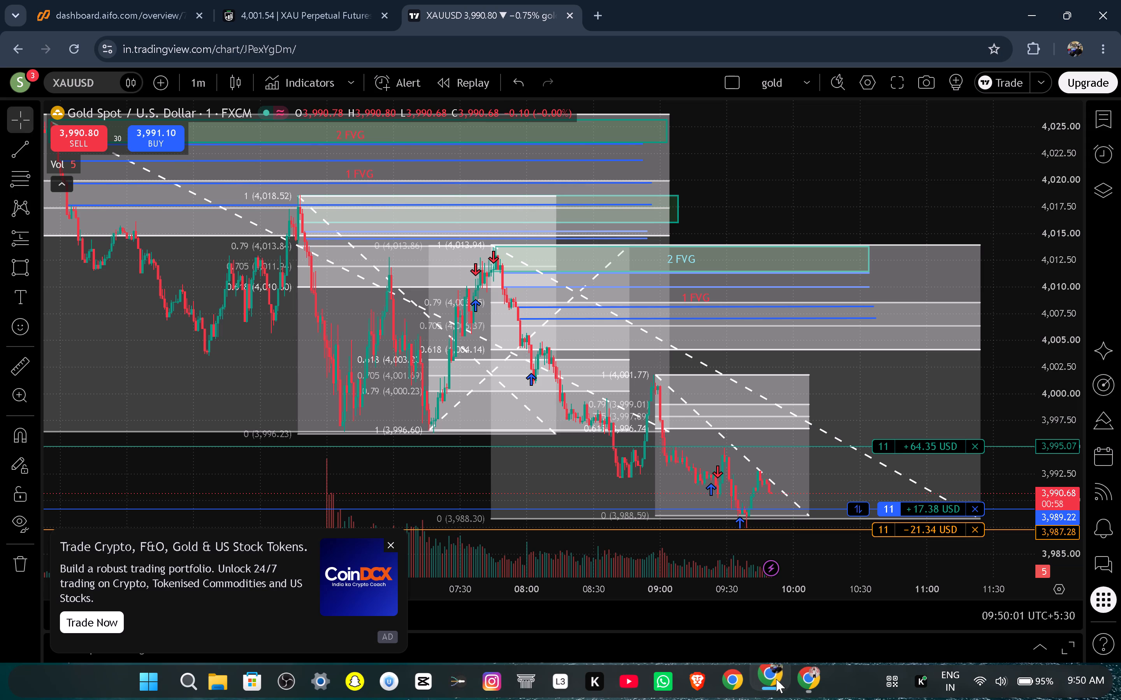
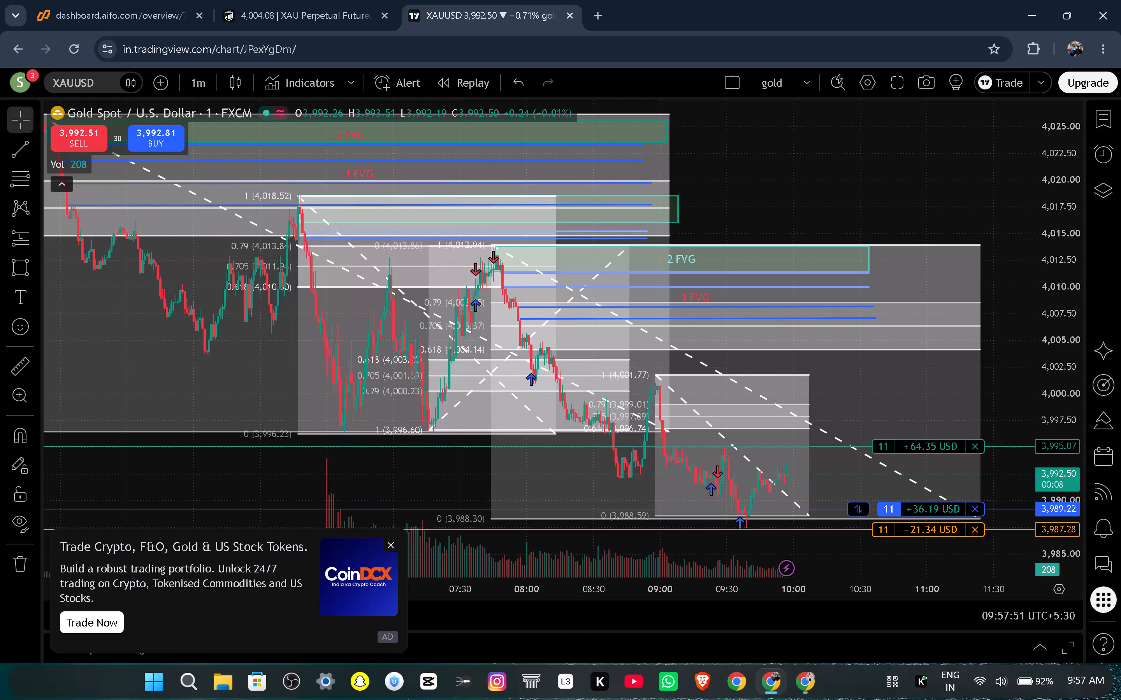
Check the open gold buy on the Vebson terminal, and return to the one-minute XAUUSD chart on TradingView.
left_click_drag(804, 676, 798, 675)
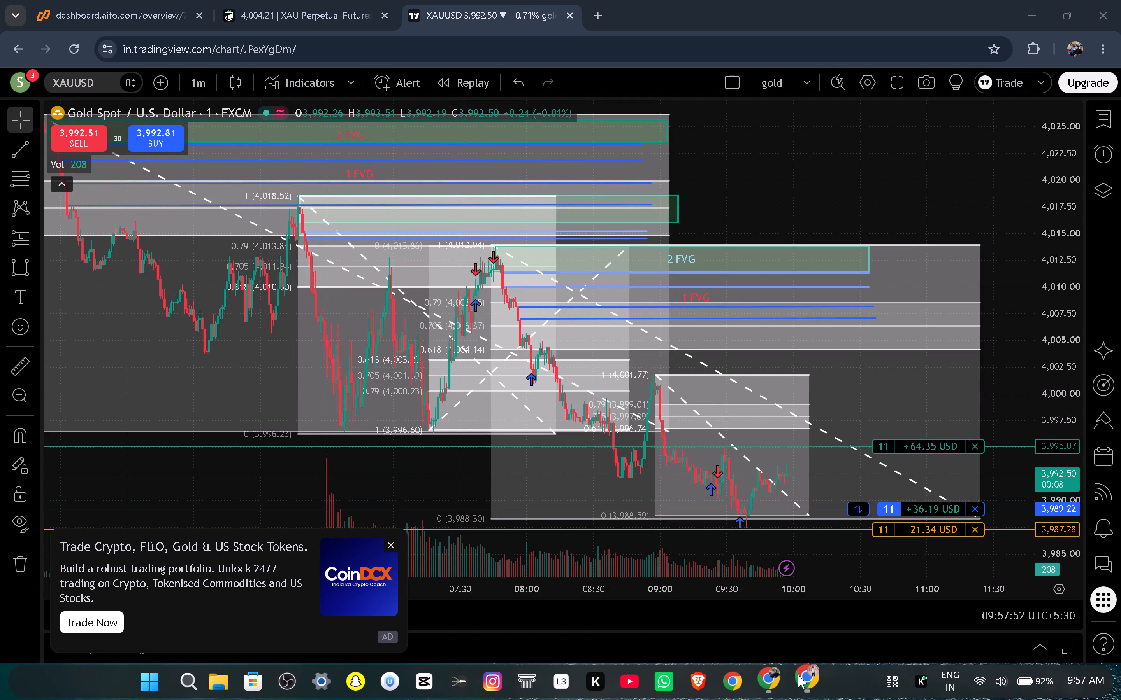
left_click(798, 675)
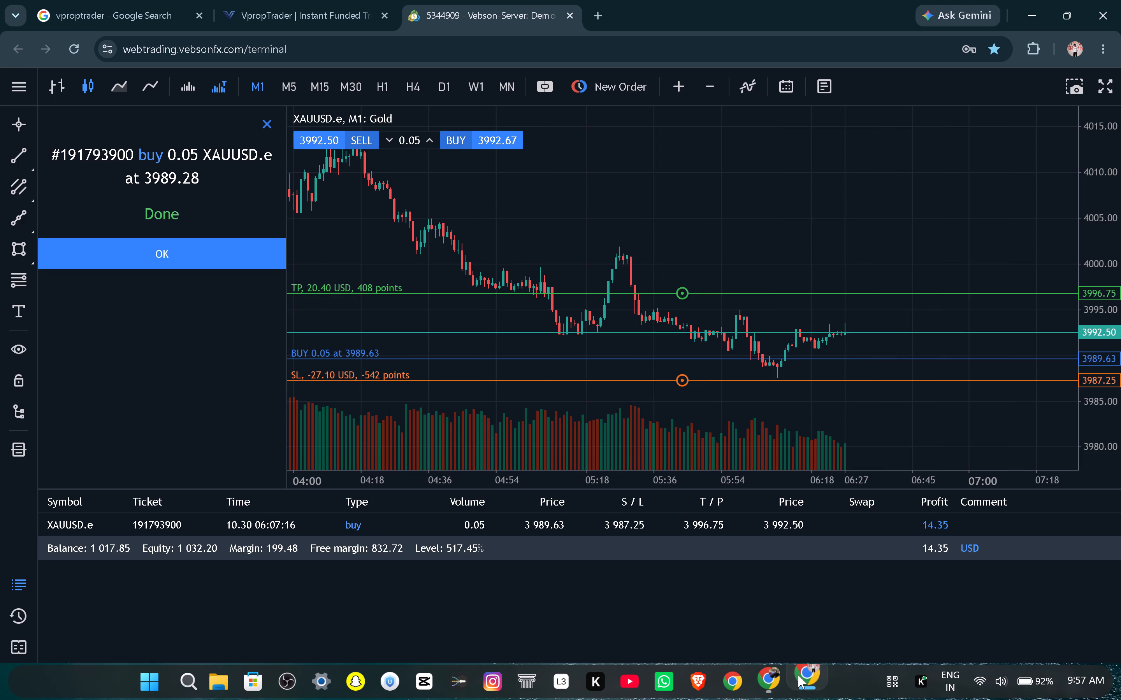
left_click(767, 680)
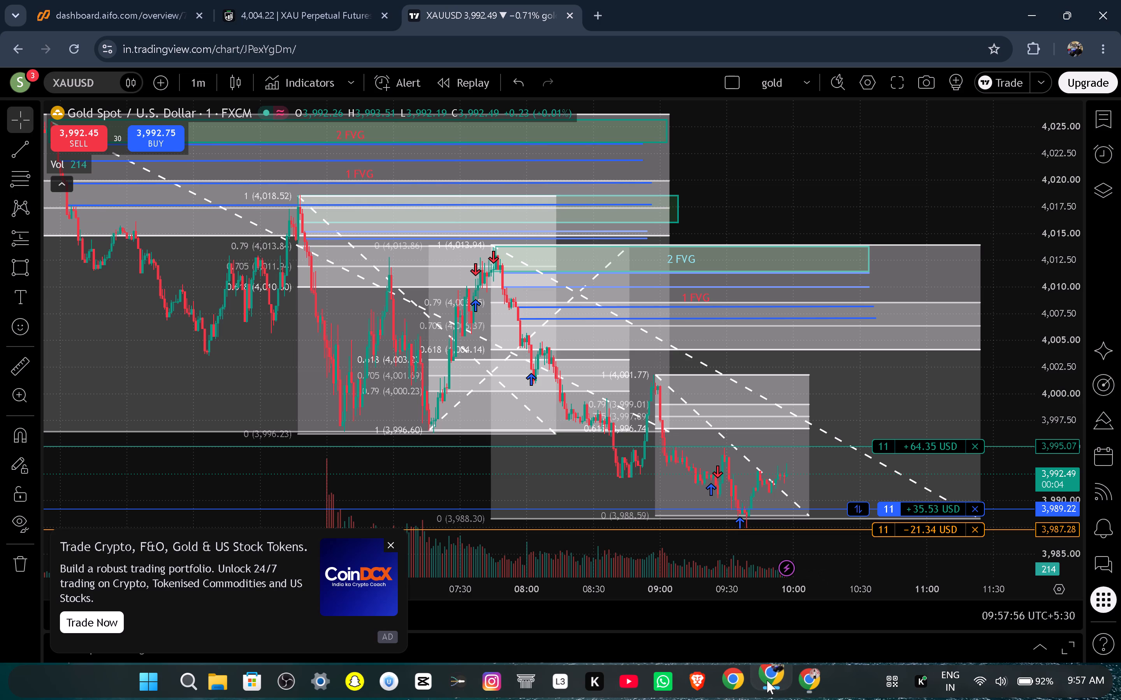
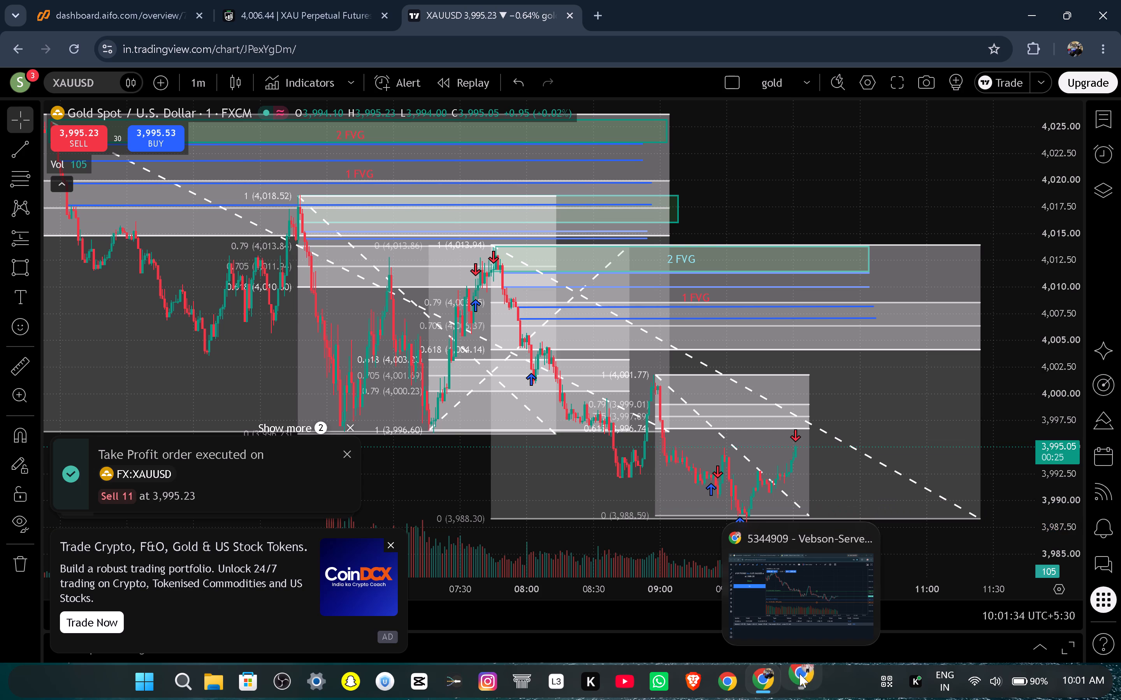
Switch to the Vebson terminal and remove the stop loss and take profit from the open XAUUSD.e buy position.
left_click(799, 674)
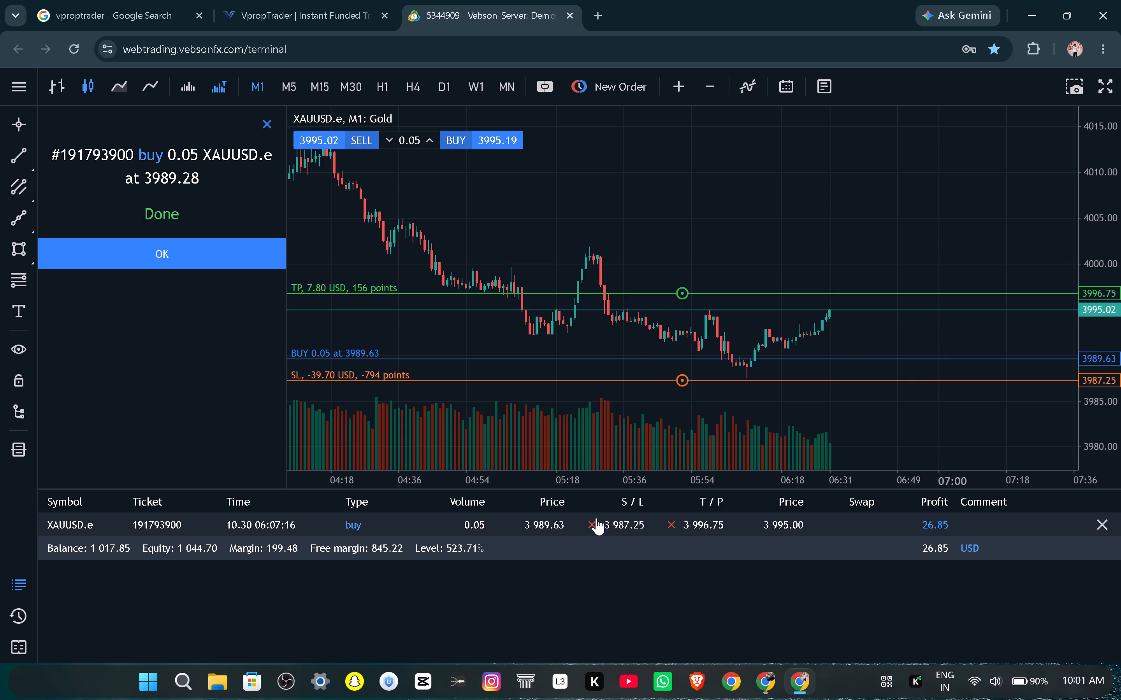
left_click(594, 518)
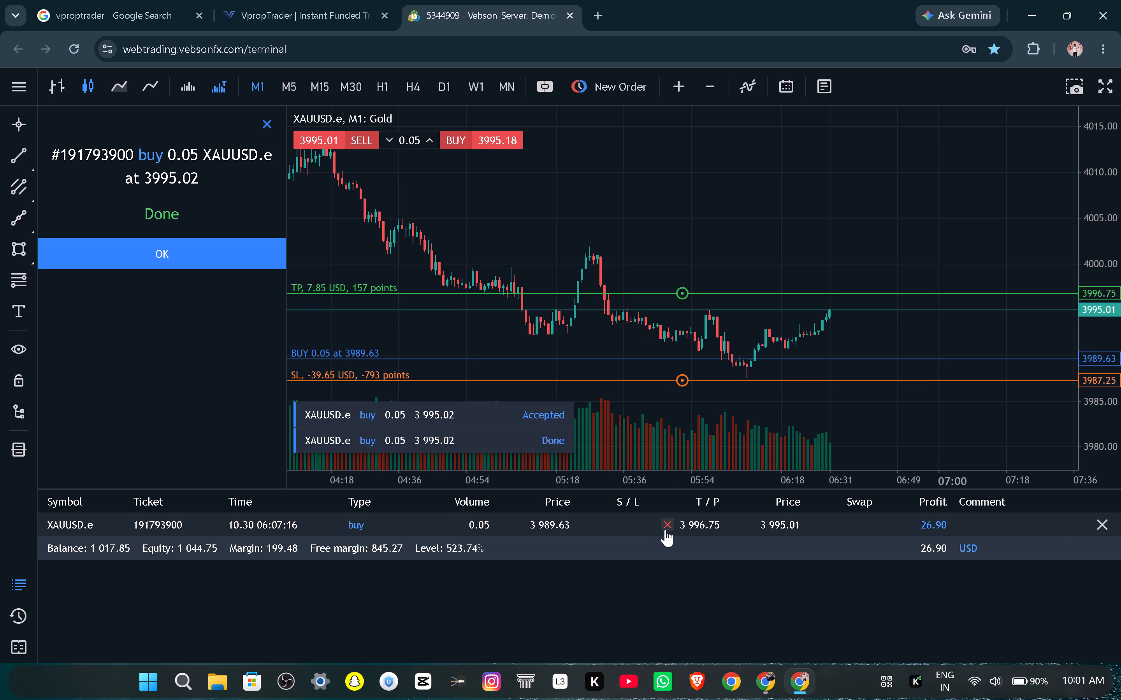
right_click_drag(809, 526, 808, 536)
left_click(837, 581)
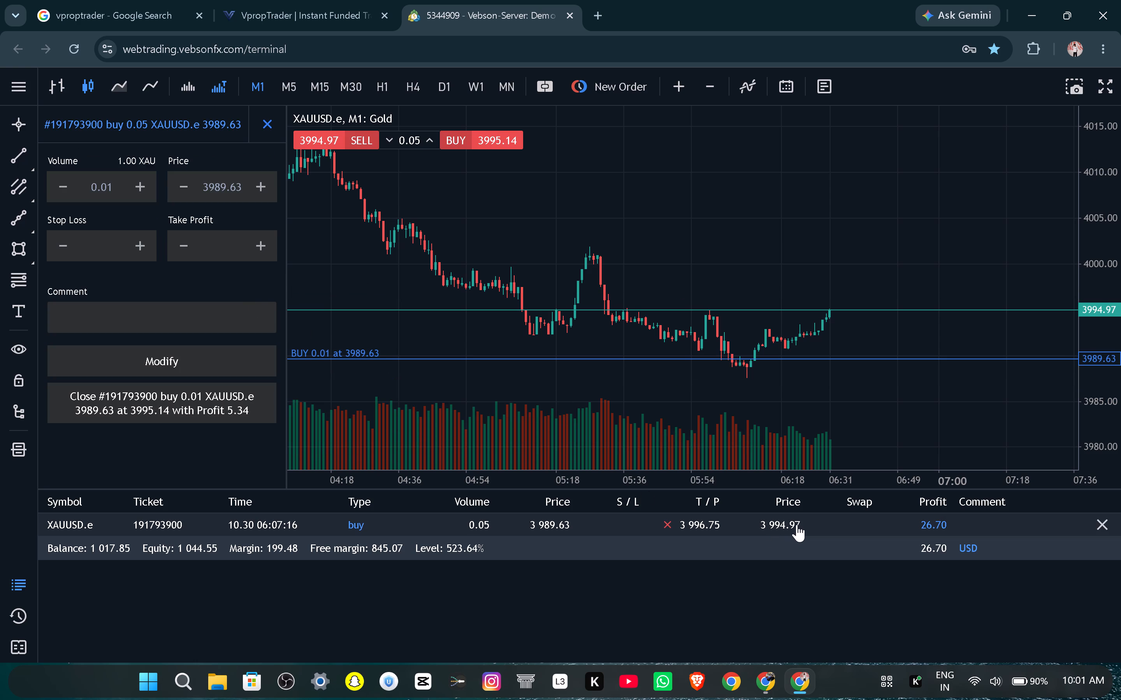
left_click(674, 527)
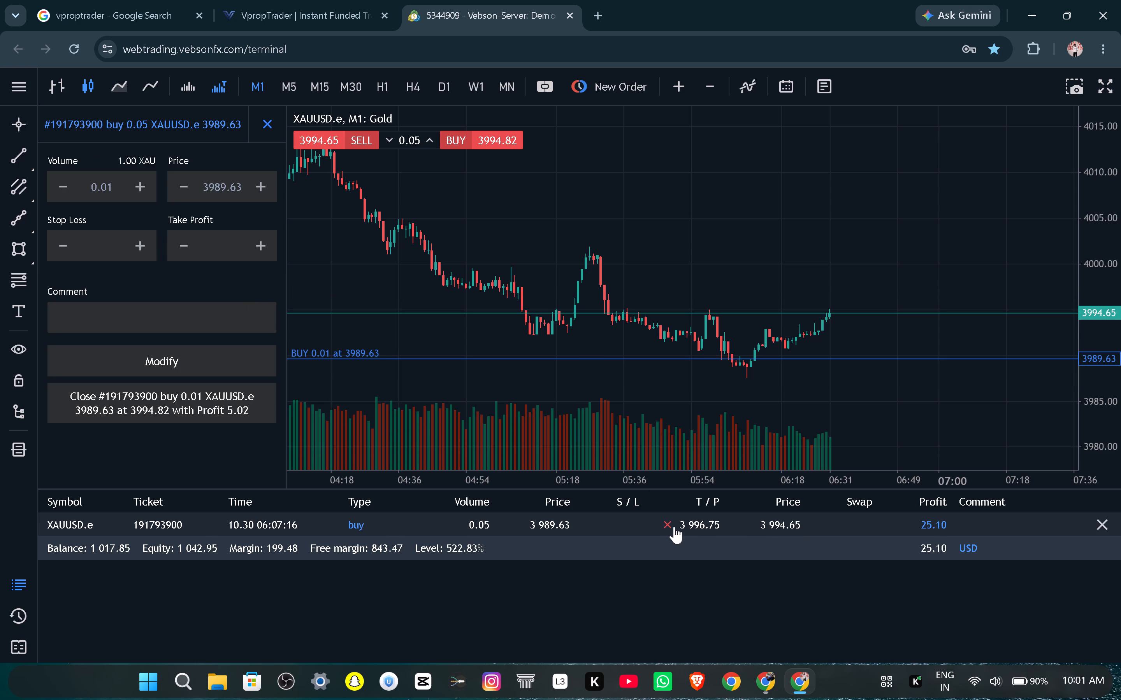
left_click(665, 520)
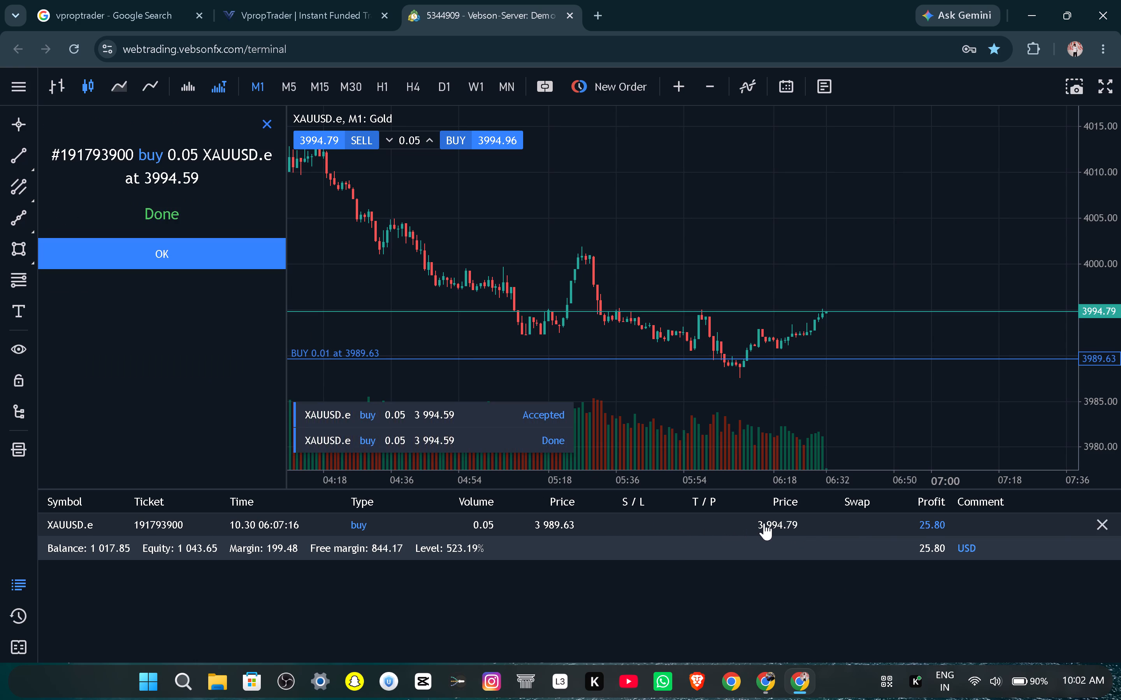
Modify the open gold buy at volume 0.05 with the stop loss at 3992.05 and the take profit at 3996.68.
right_click(764, 523)
left_click(826, 570)
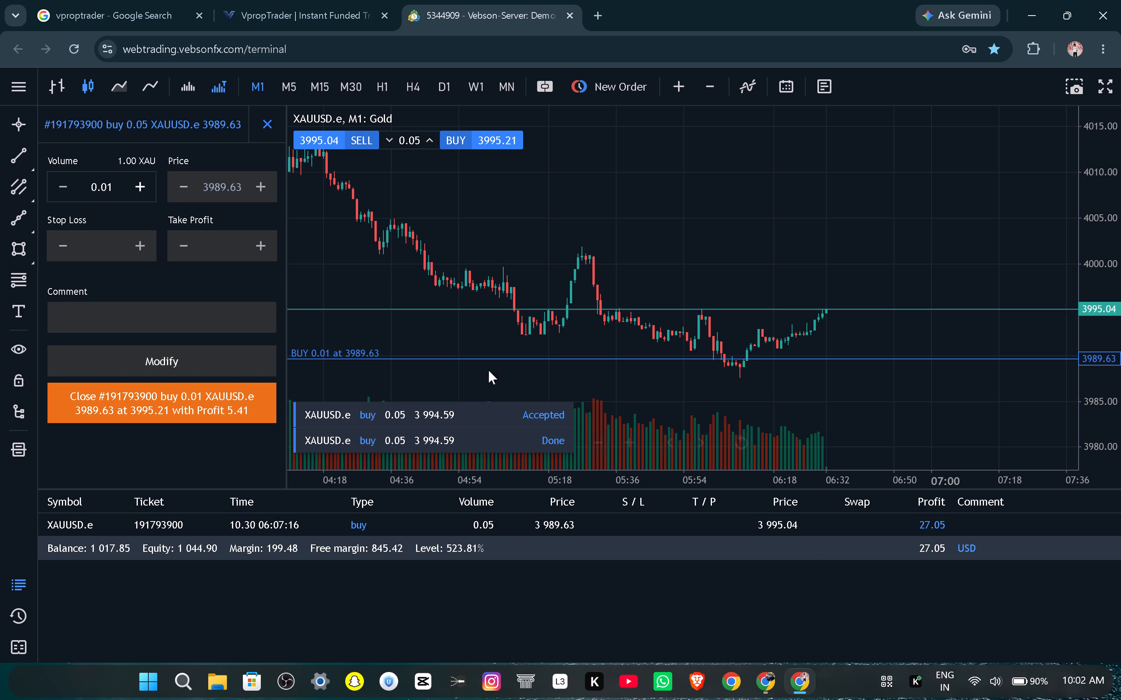
left_click(134, 185)
left_click(134, 185)
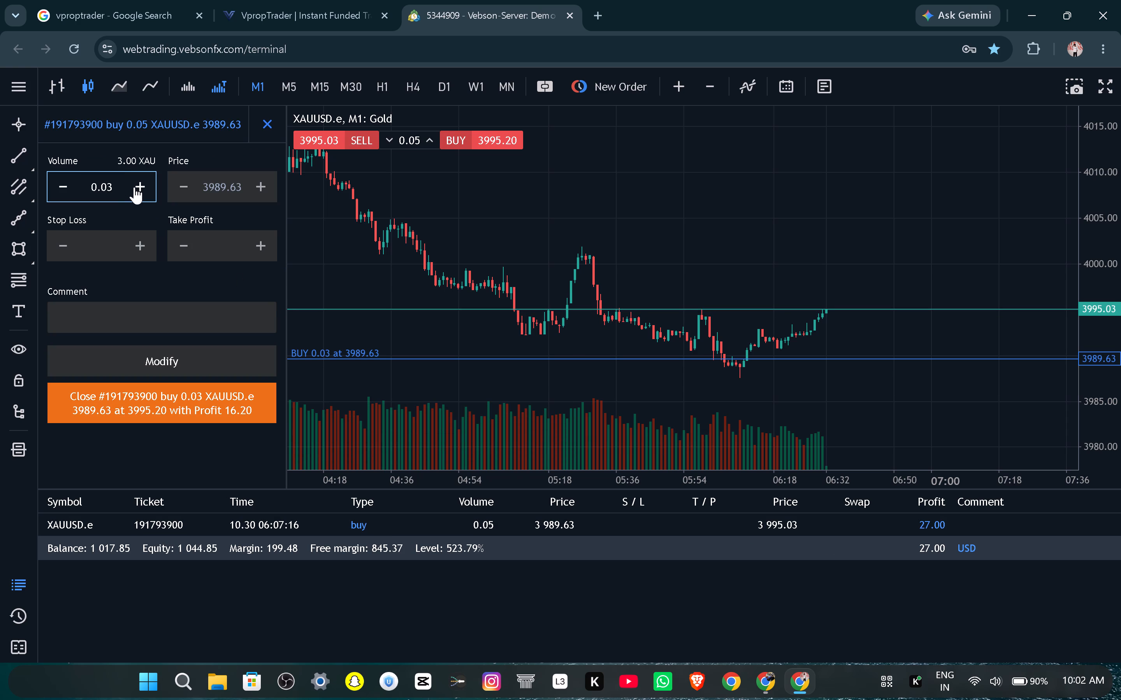
left_click(134, 191)
left_click(134, 191)
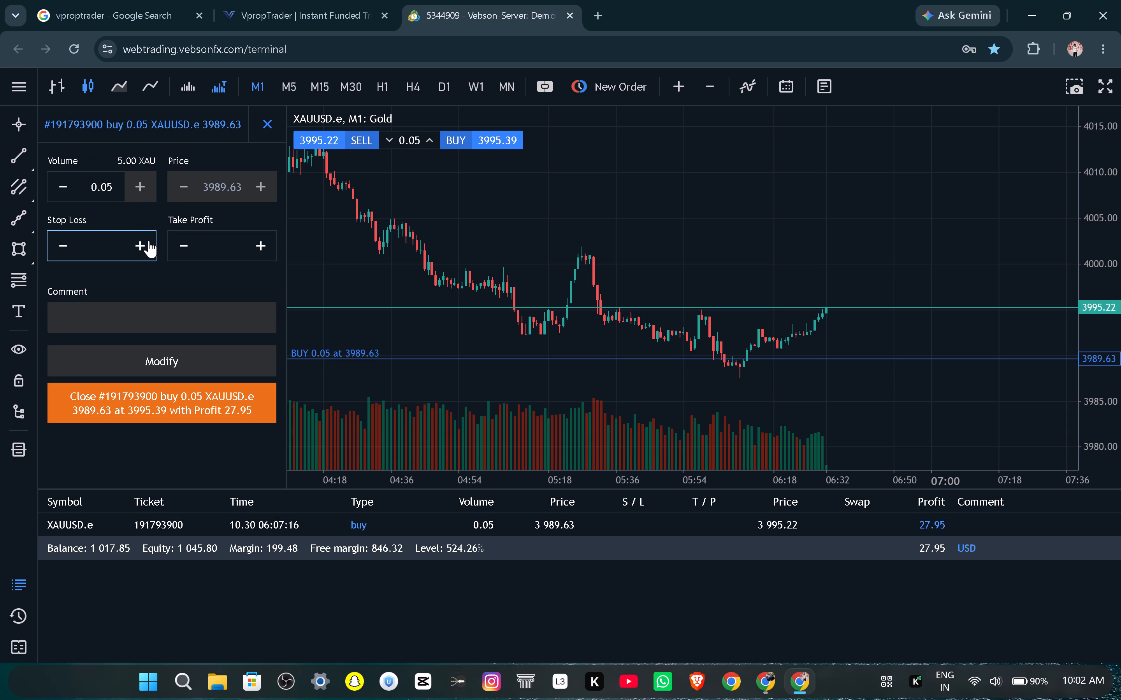
left_click(149, 241)
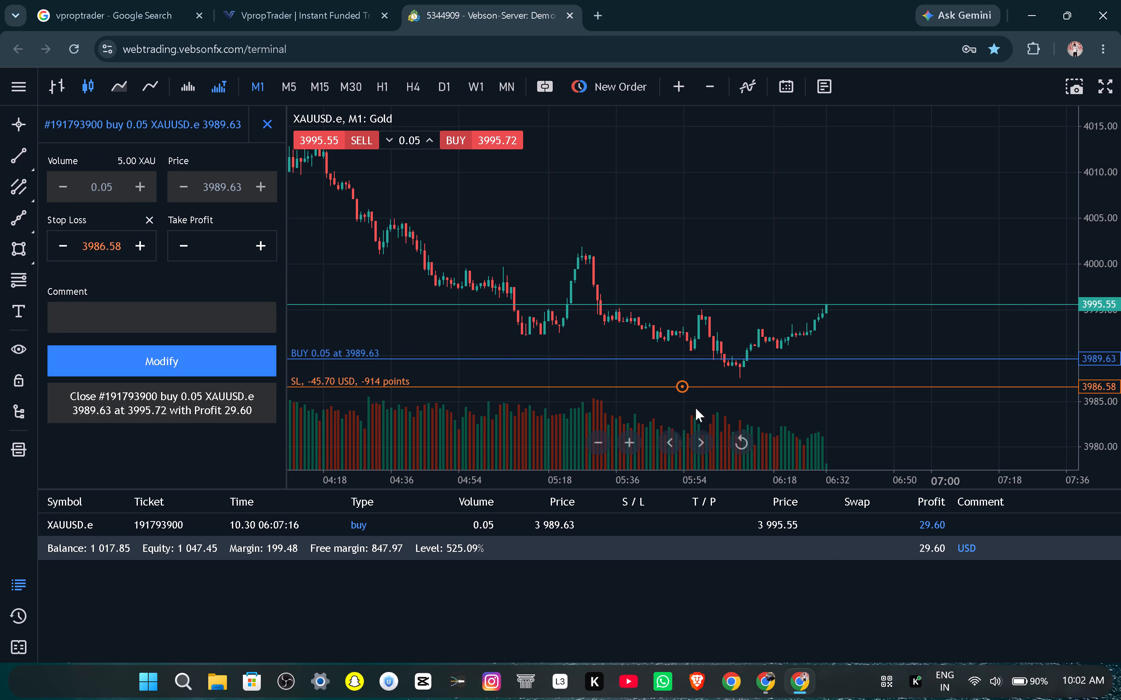
left_click_drag(677, 381, 681, 336)
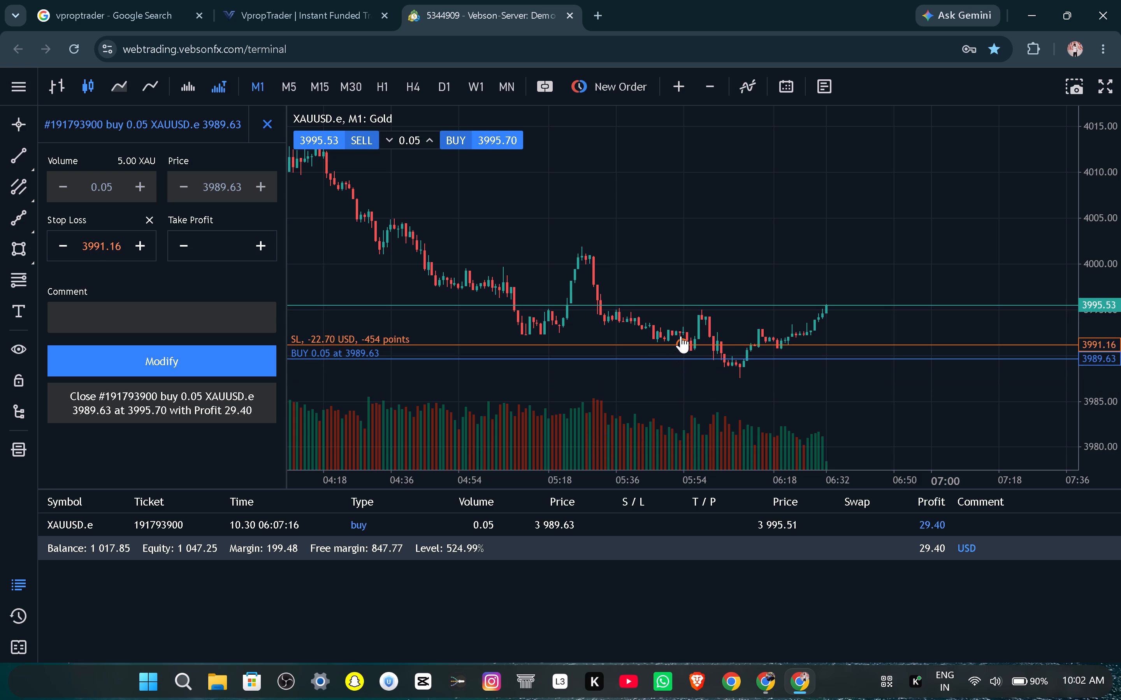
left_click_drag(681, 336, 681, 331)
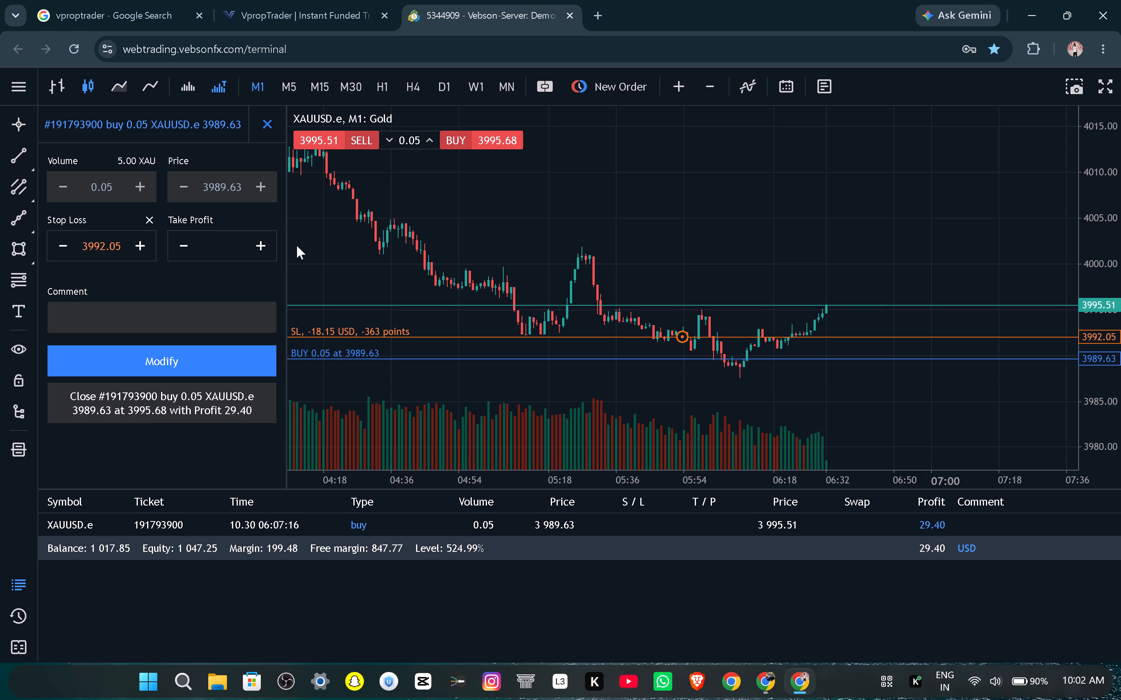
left_click(270, 245)
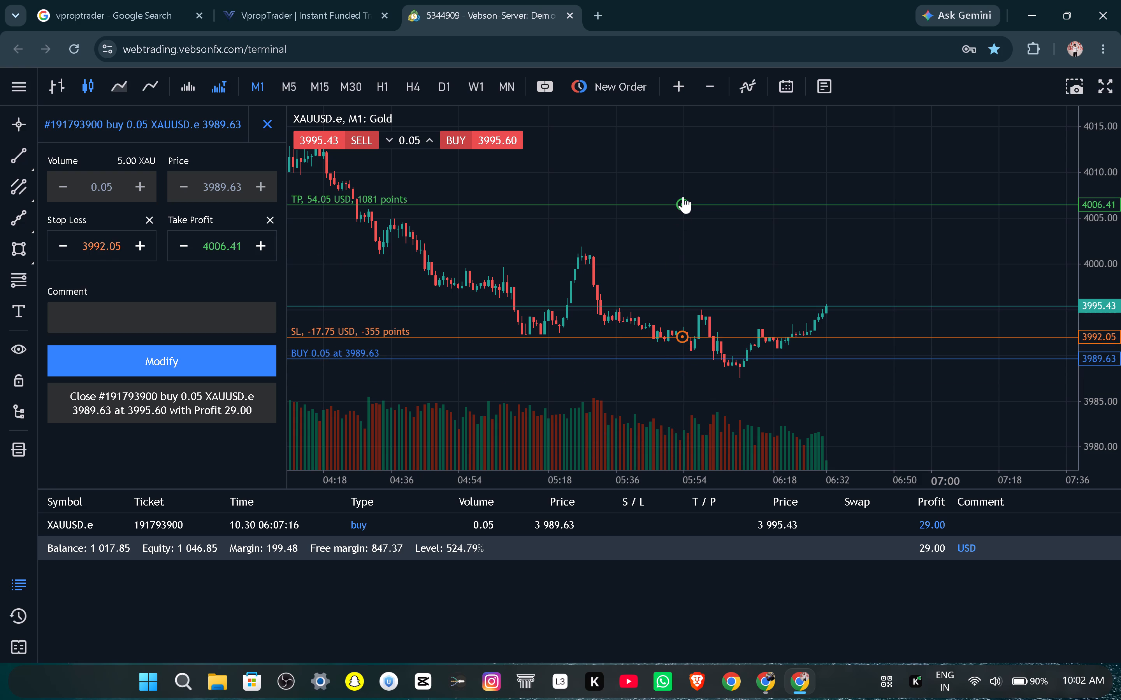
left_click_drag(683, 196, 666, 286)
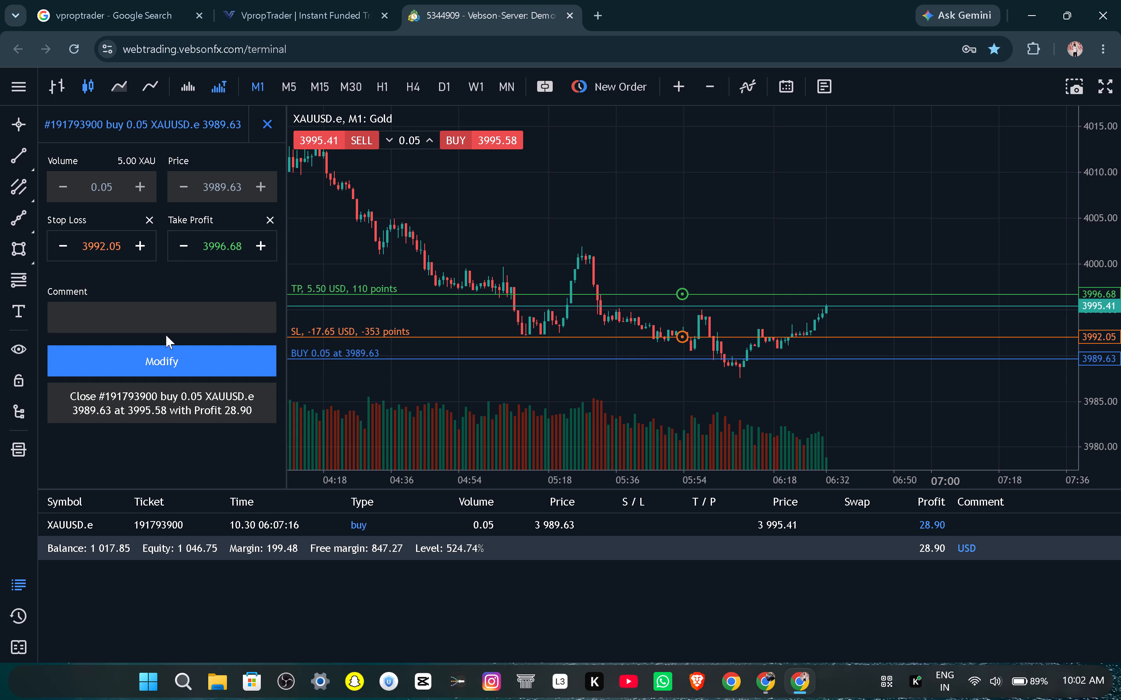
left_click(237, 353)
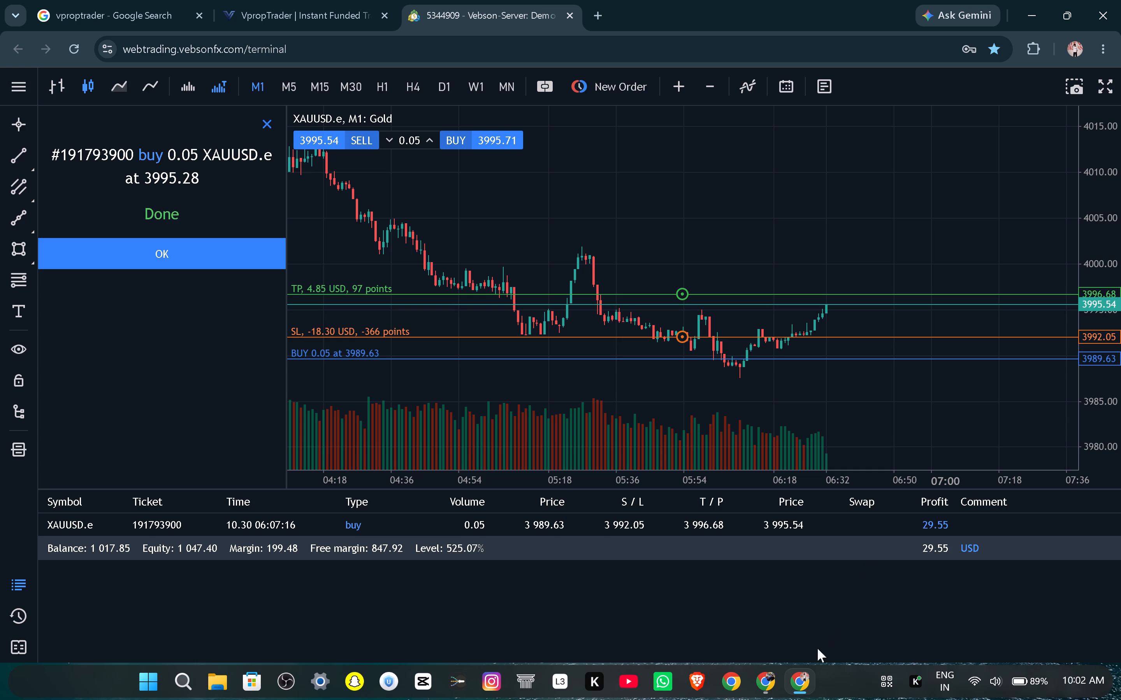
Compare the XAUUSD chart on TradingView with the open gold buy on the Vebson terminal, and return to TradingView.
left_click(776, 679)
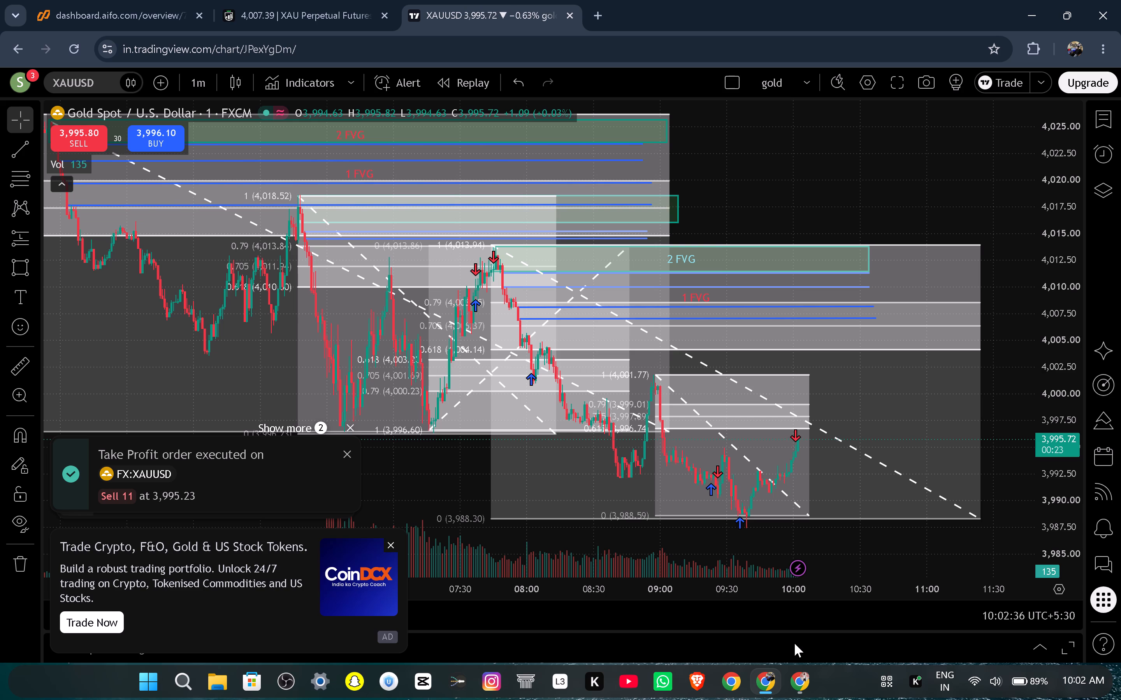
left_click(796, 681)
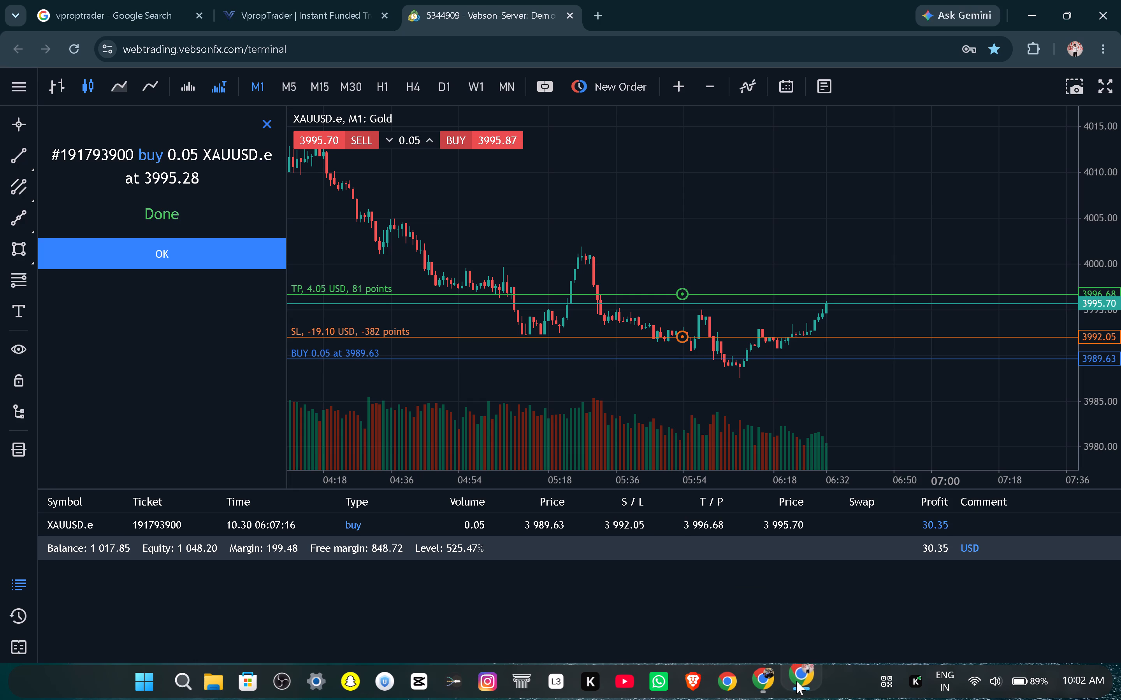
left_click(778, 681)
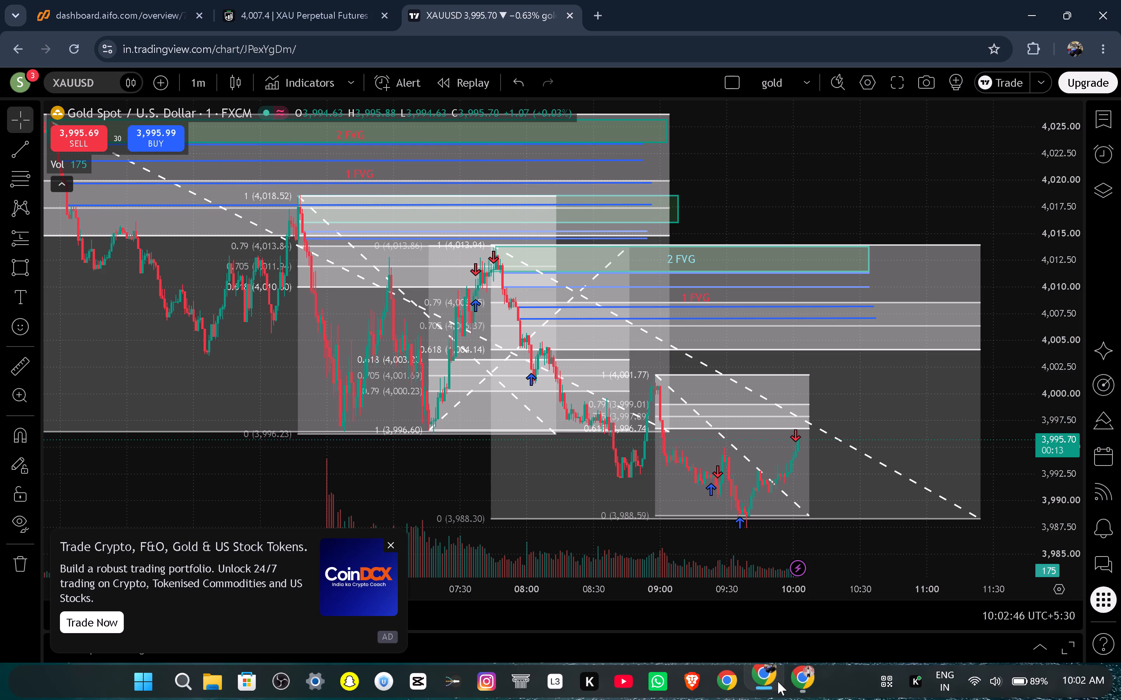
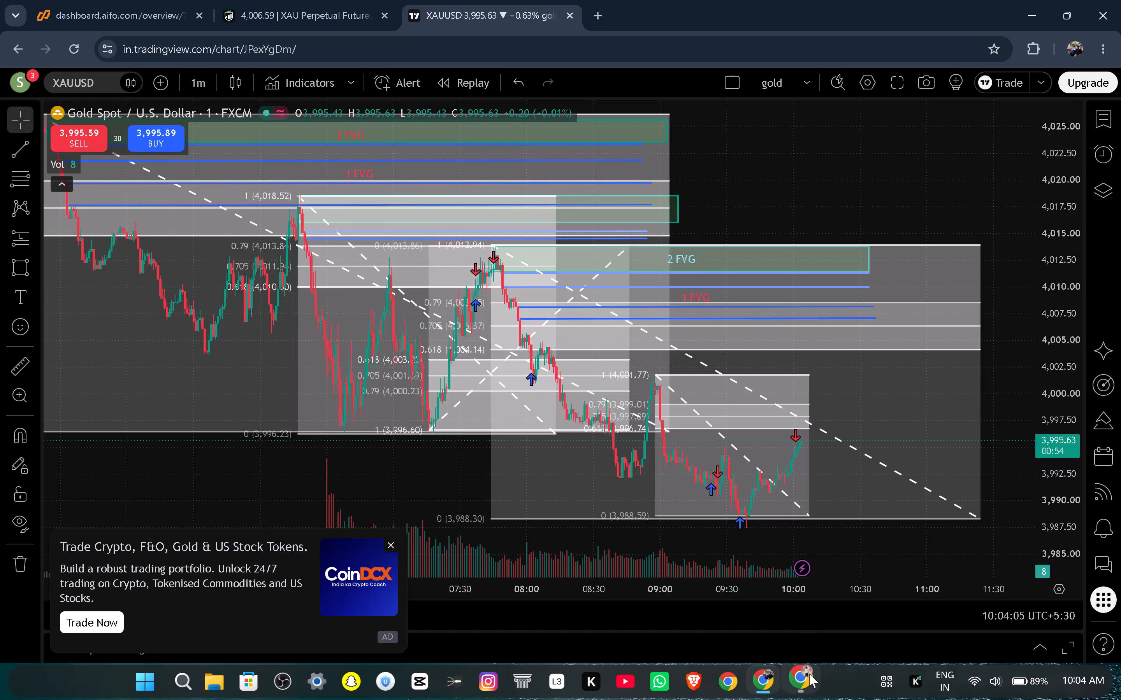
Switch to the Vebson terminal to check the open XAUUSD.e buy position.
left_click(809, 674)
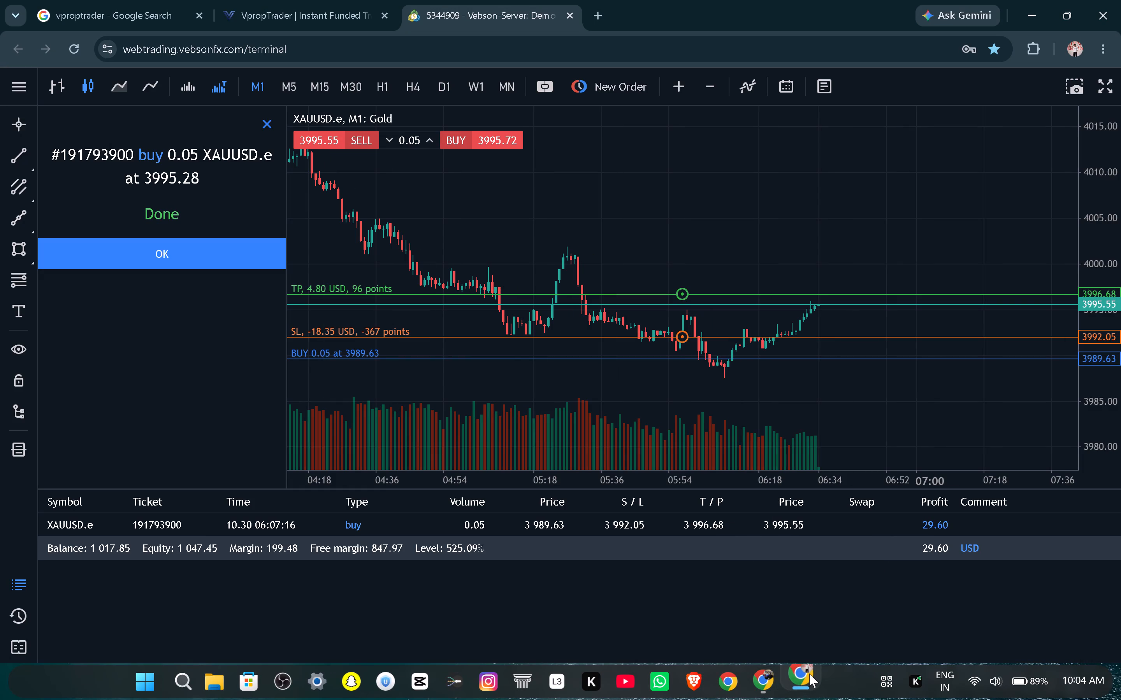
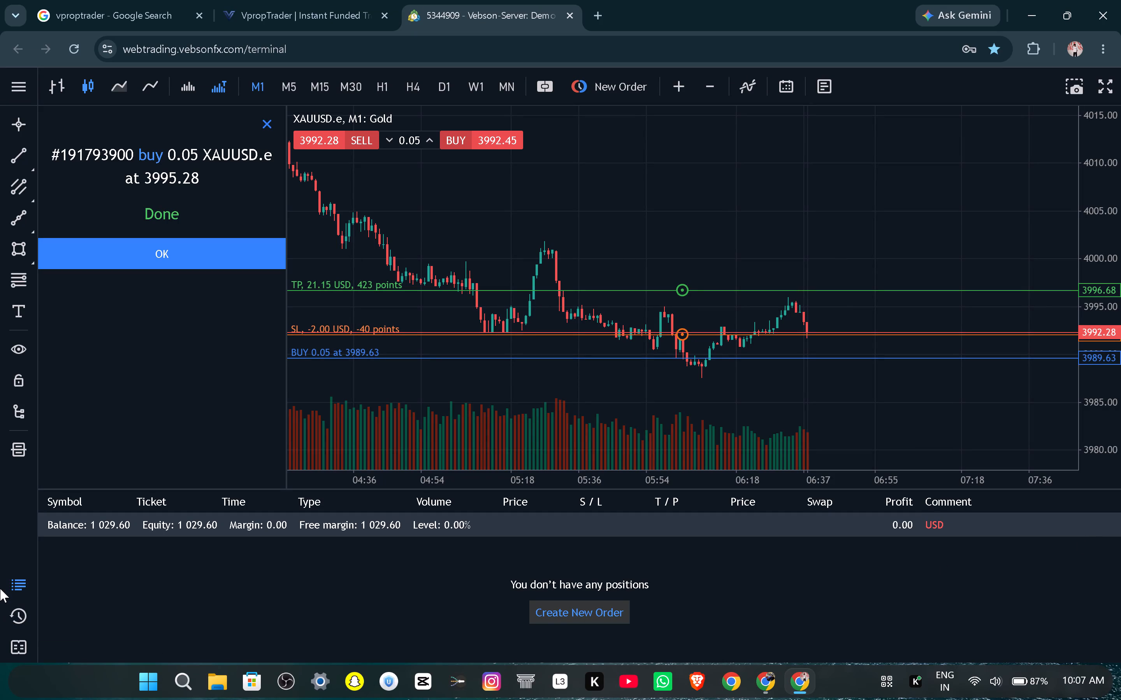
Review the closed XAUUSD.e trades in the Vebson terminal's account history, down to the most recent entries.
left_click(13, 606)
scroll(255, 656, "down", 15)
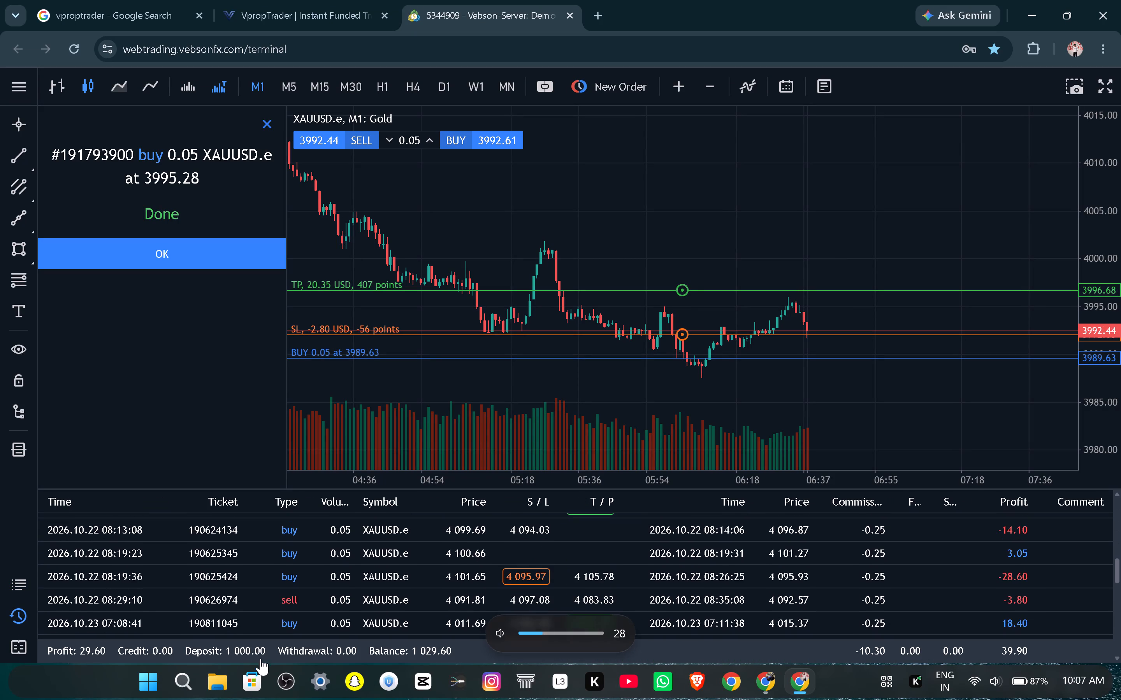
scroll(263, 654, "down", 14)
scroll(269, 649, "down", 7)
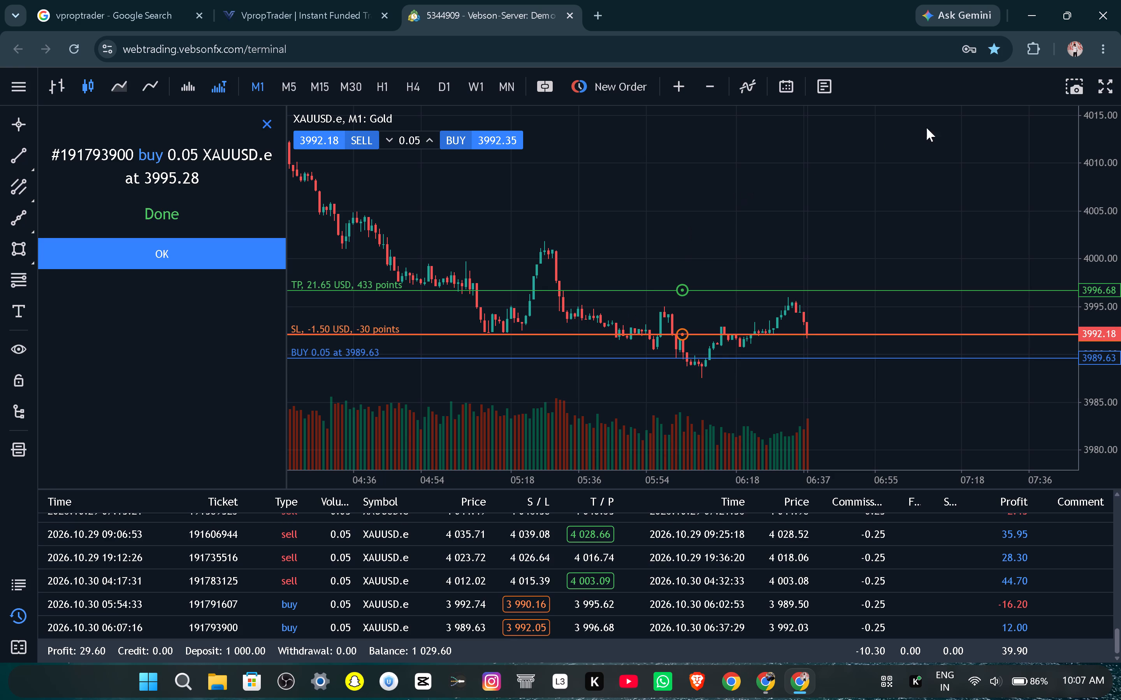
Close the browser window holding the Vebson terminal.
left_click(1120, 0)
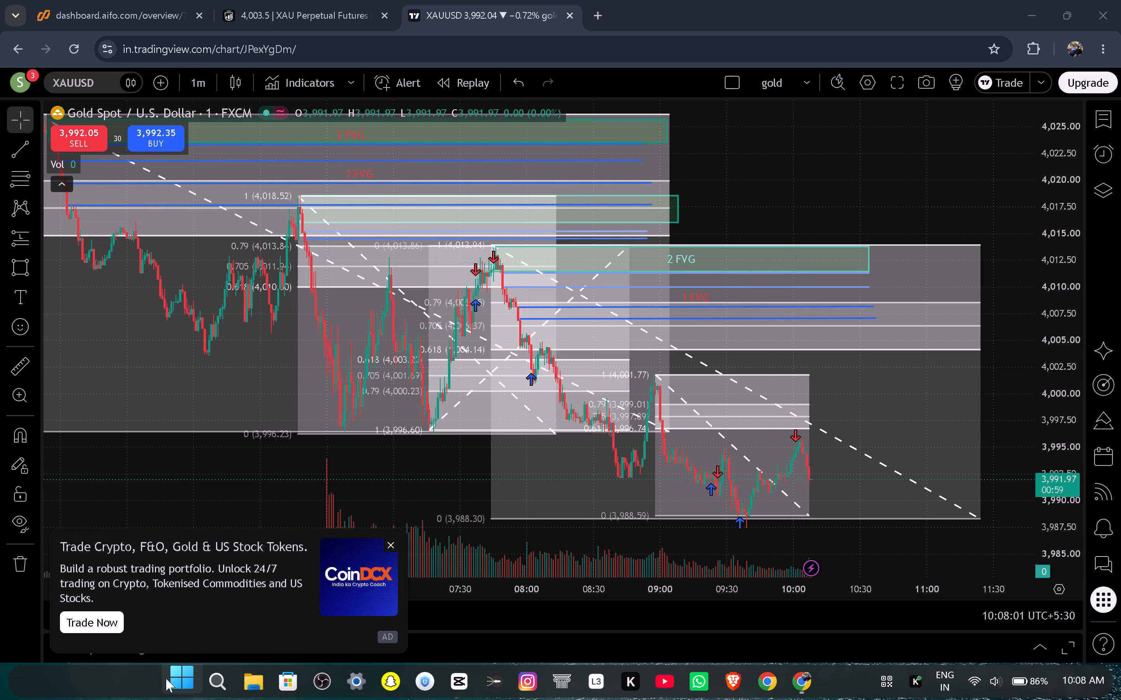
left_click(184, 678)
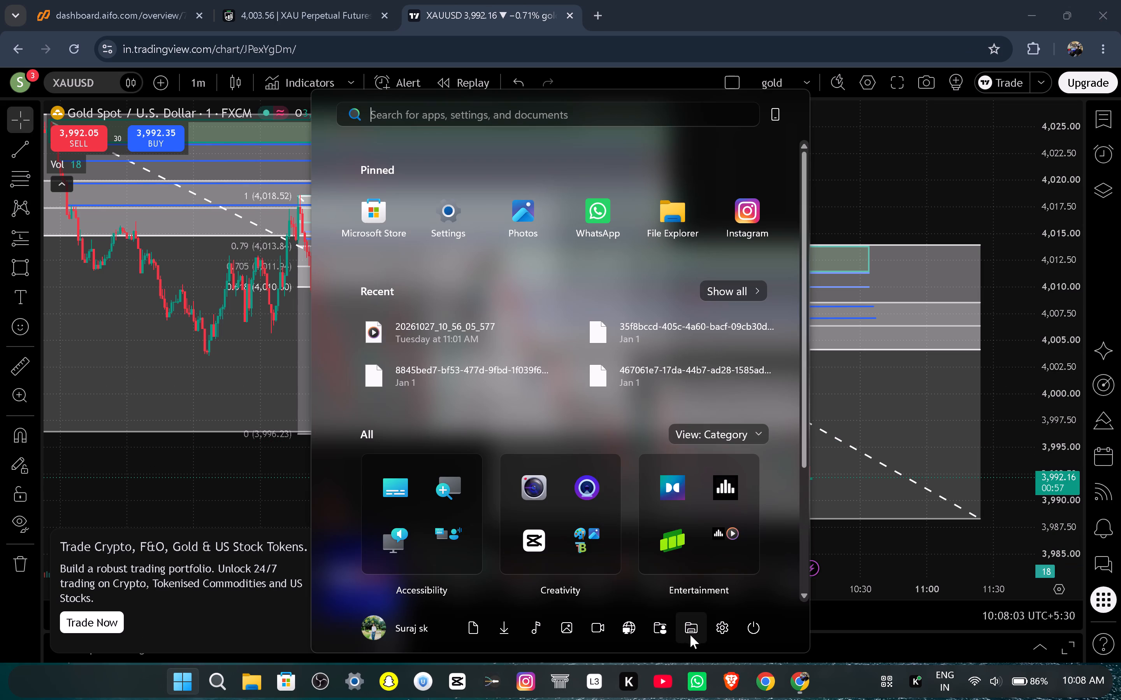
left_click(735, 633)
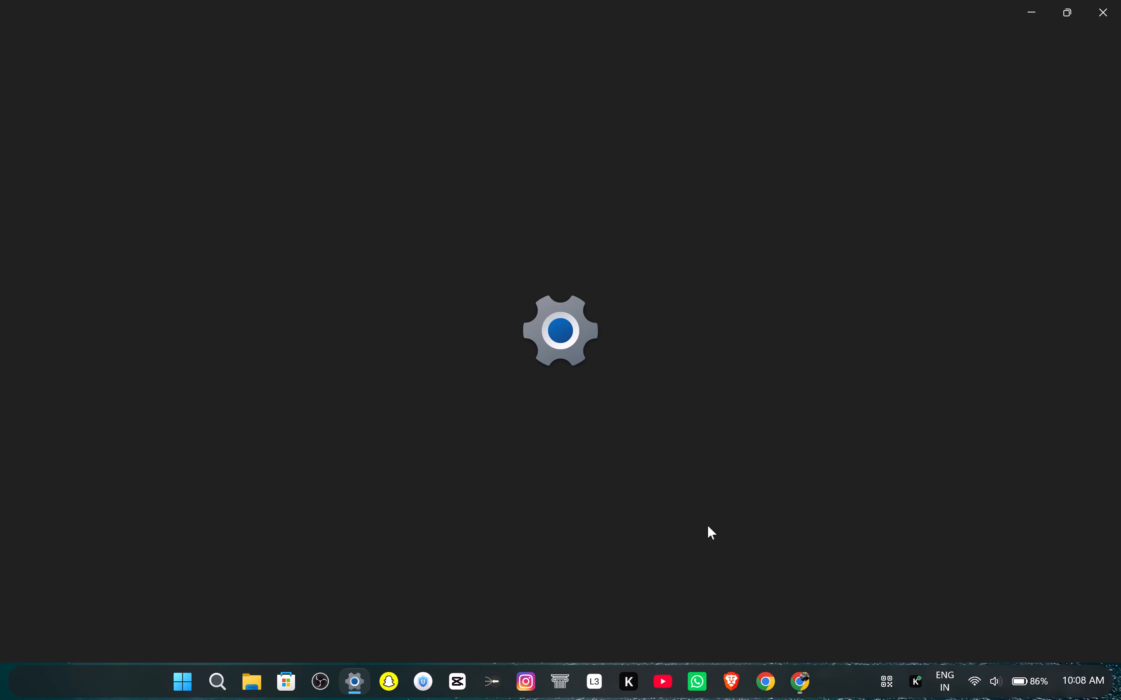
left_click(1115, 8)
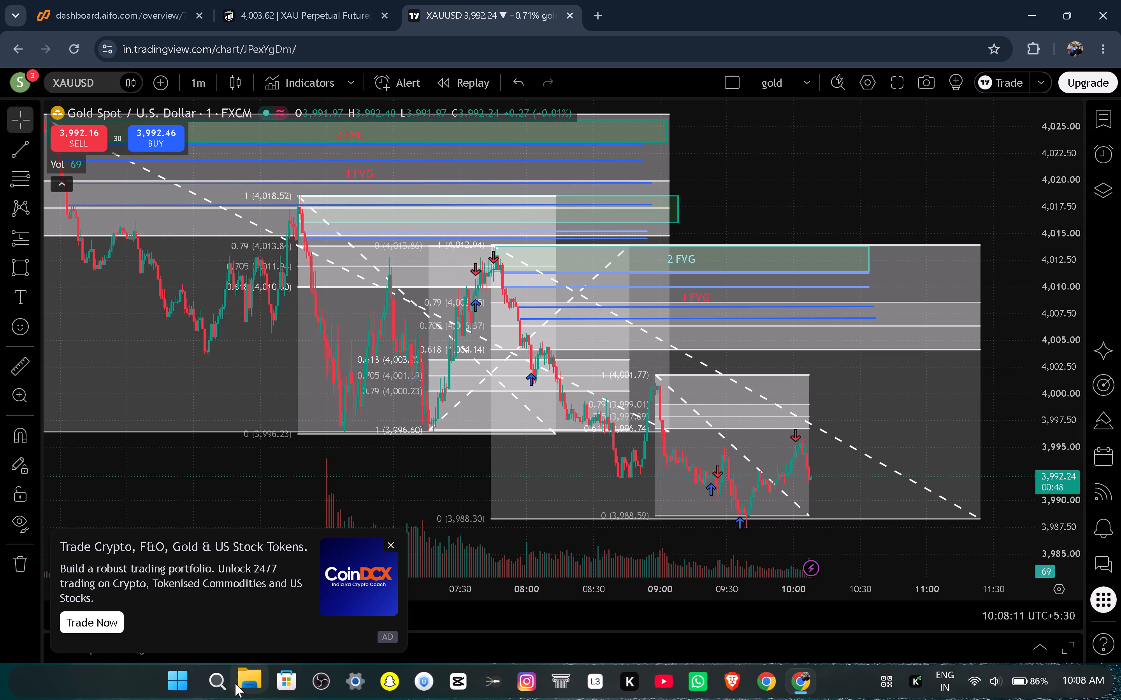
Bring up the Windows power options for shutting down the computer.
left_click(192, 677)
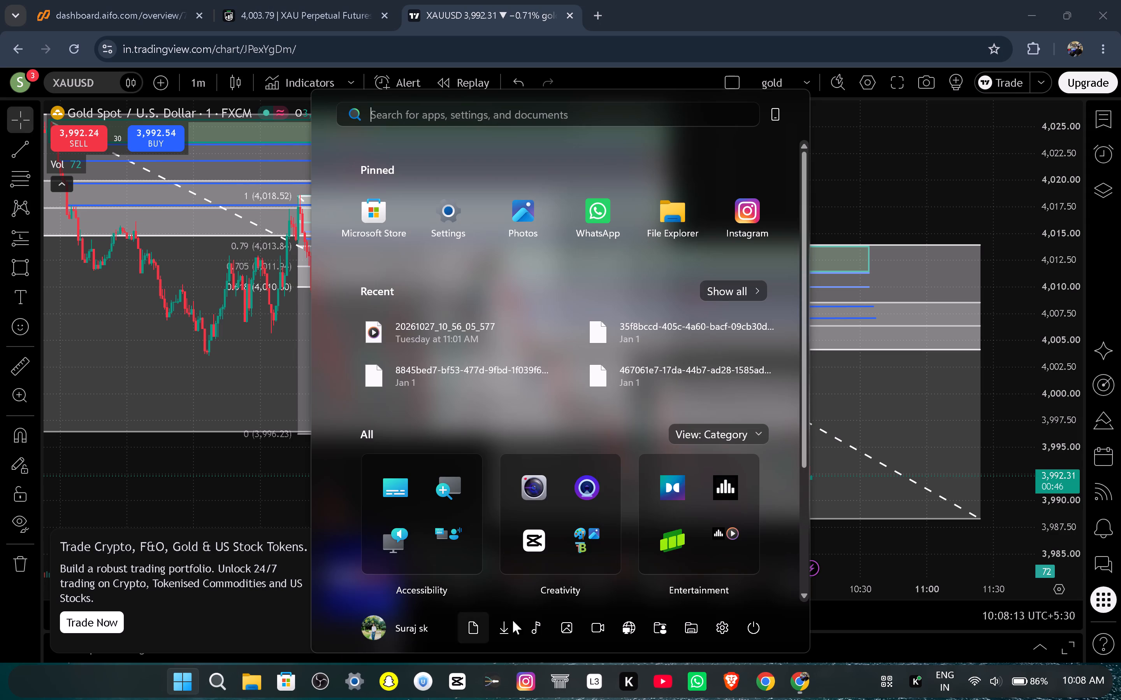
left_click(754, 632)
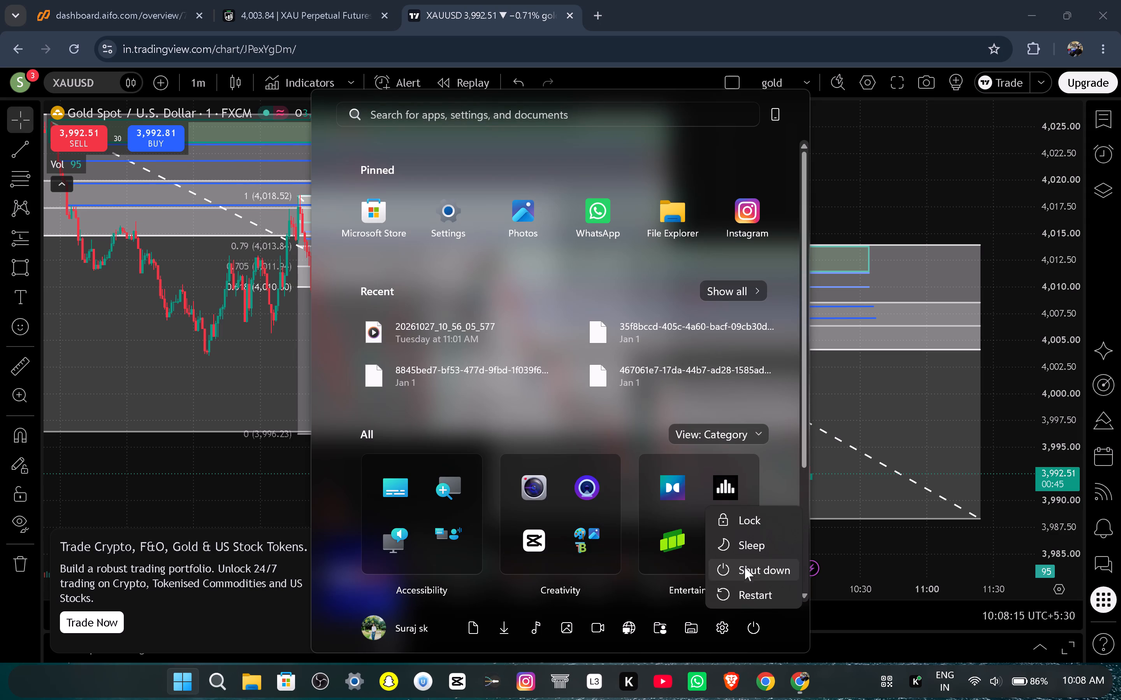